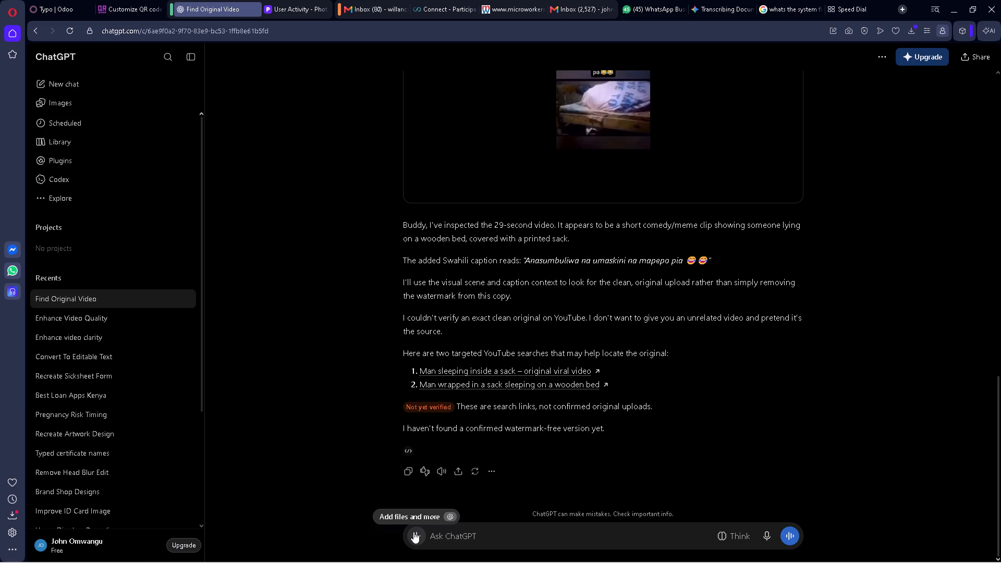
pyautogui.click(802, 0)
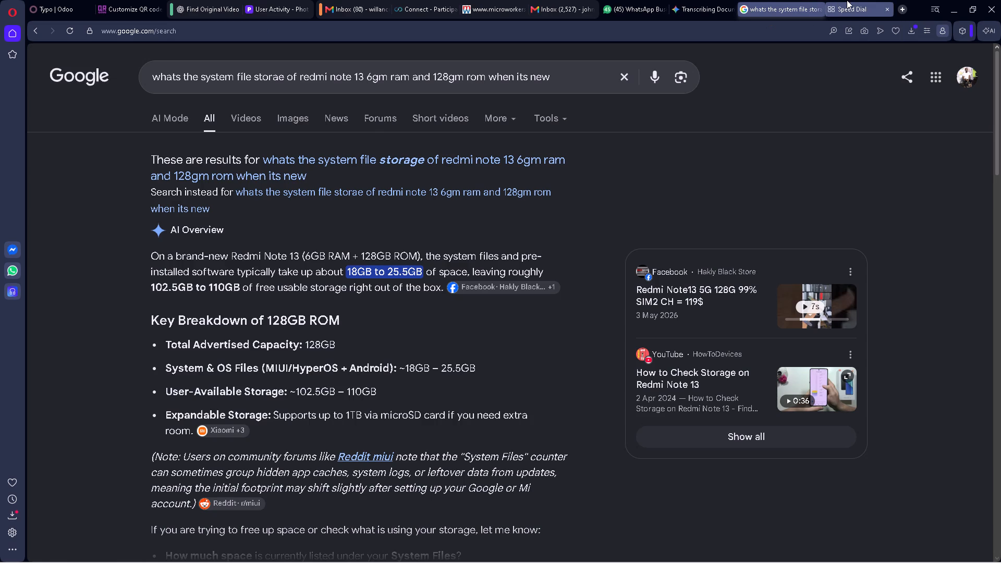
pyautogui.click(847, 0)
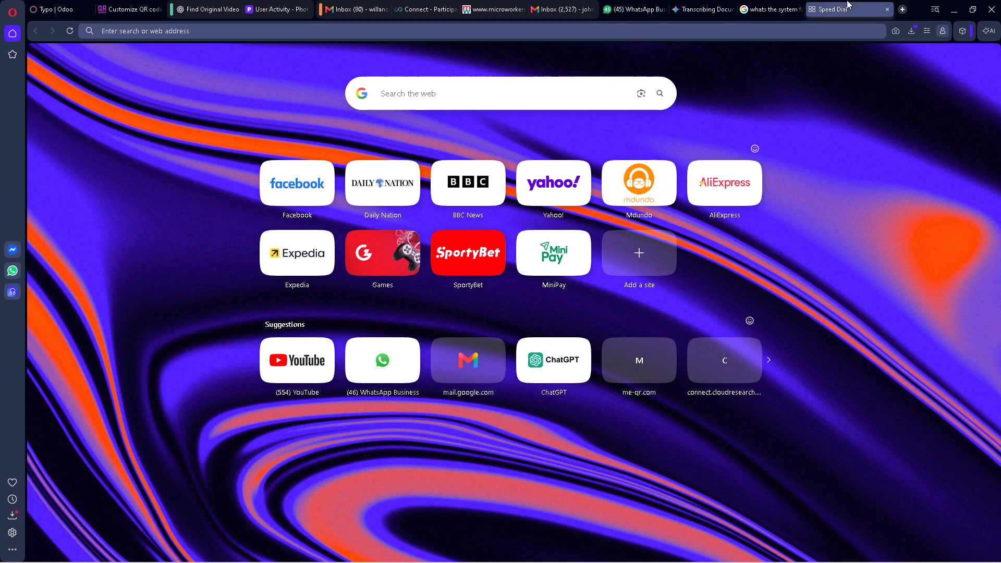
# Search Google for "desk calendar mockup" and show the image results.
pyautogui.write('des')
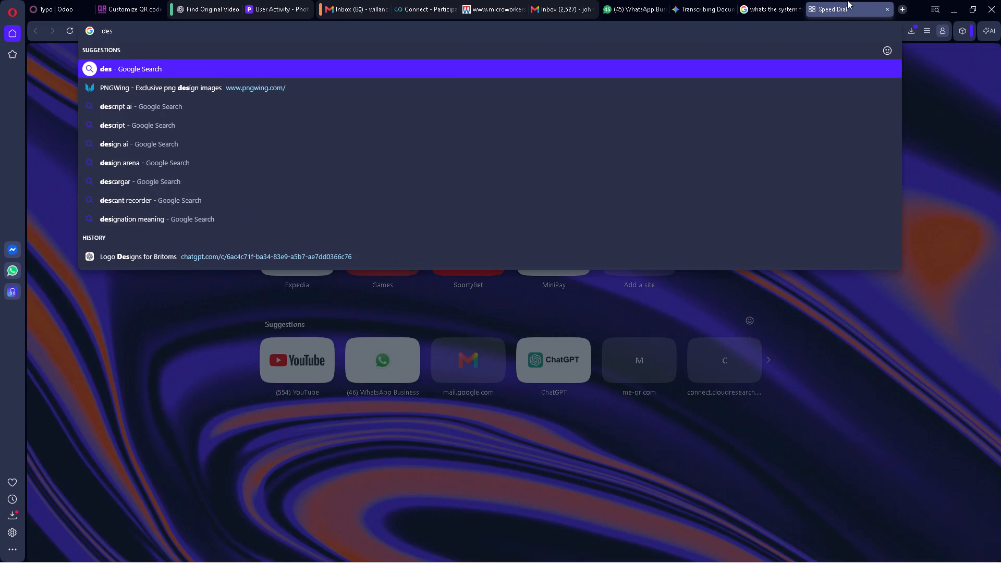
pyautogui.press('k')
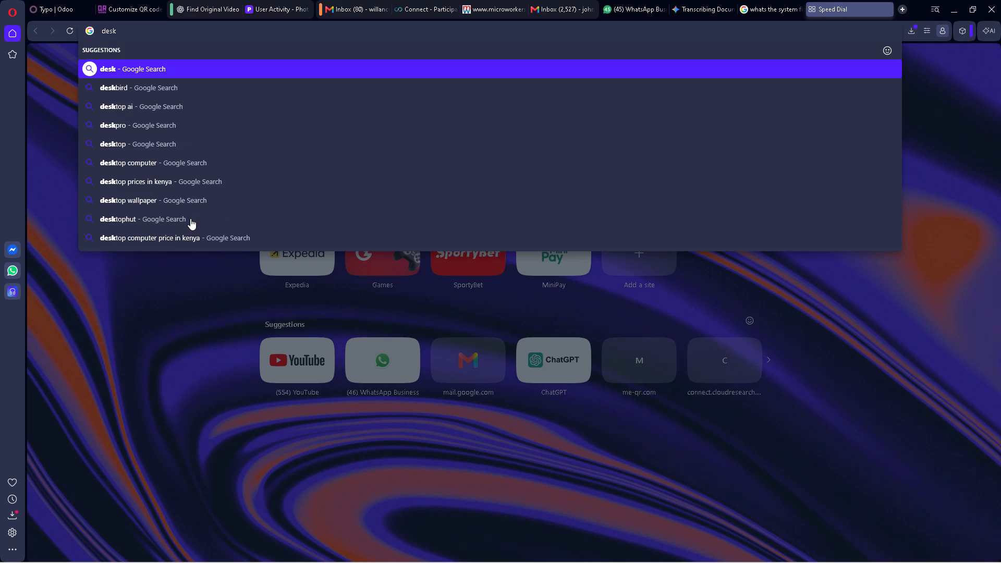
pyautogui.press('space')
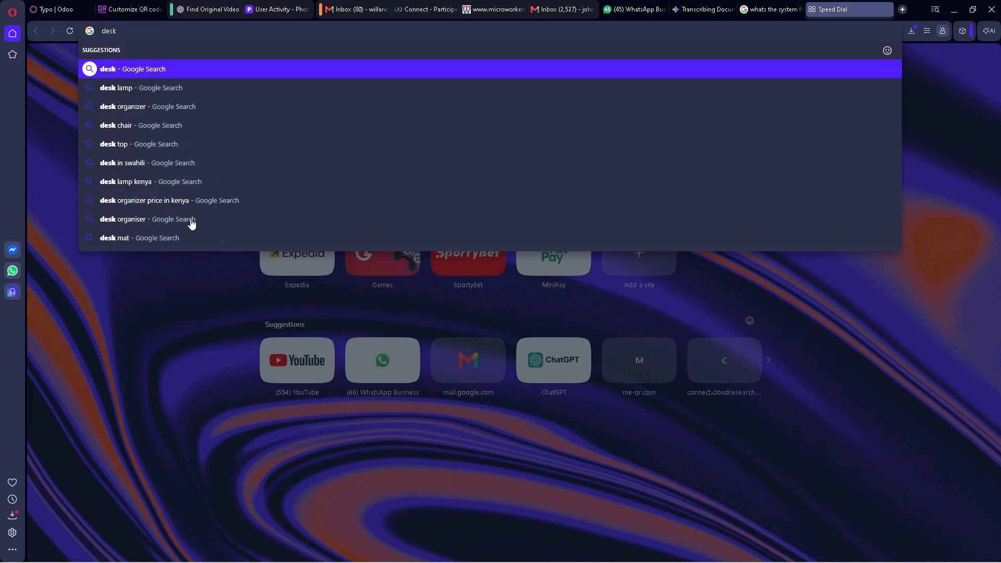
pyautogui.write('ca')
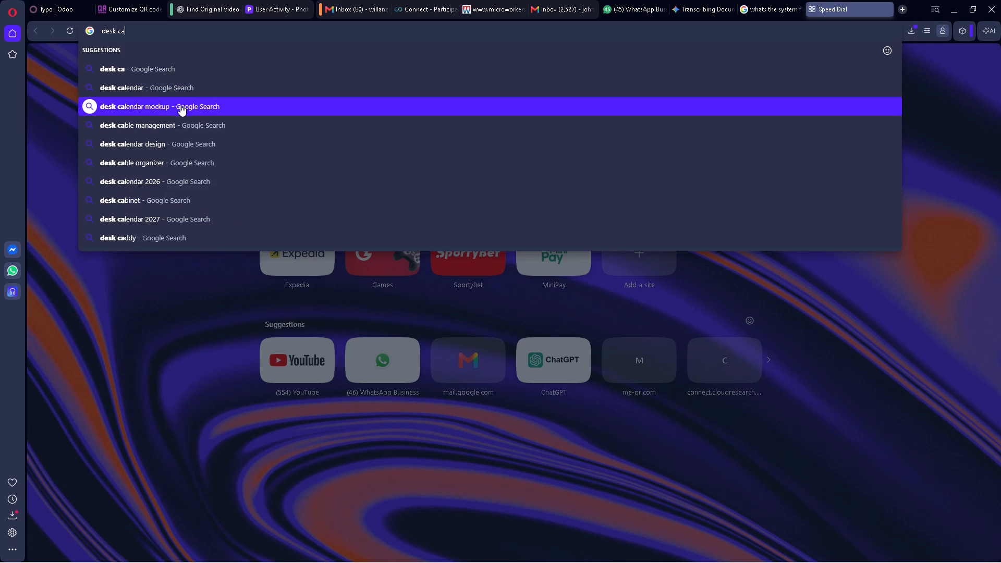
pyautogui.click(180, 105)
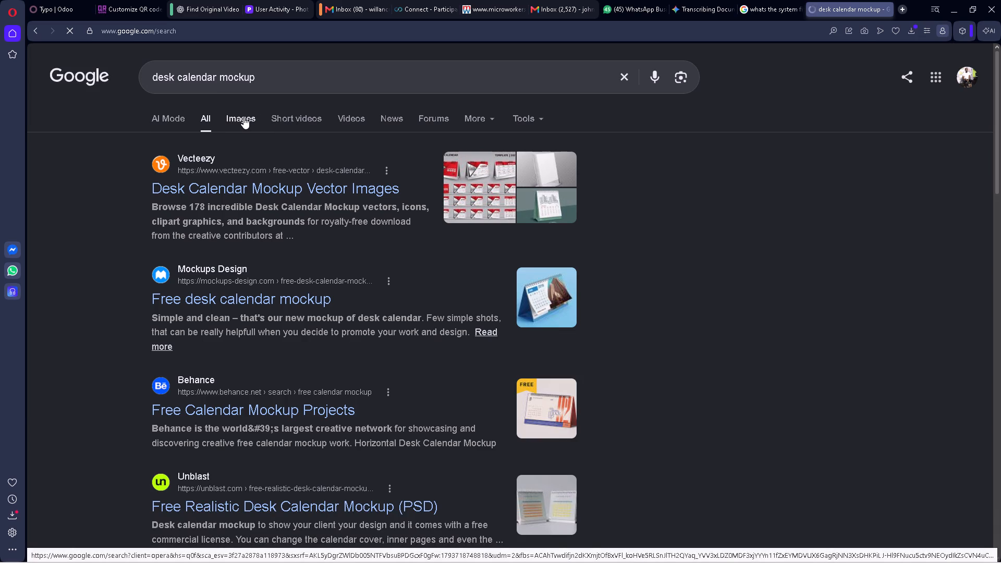
pyautogui.click(243, 117)
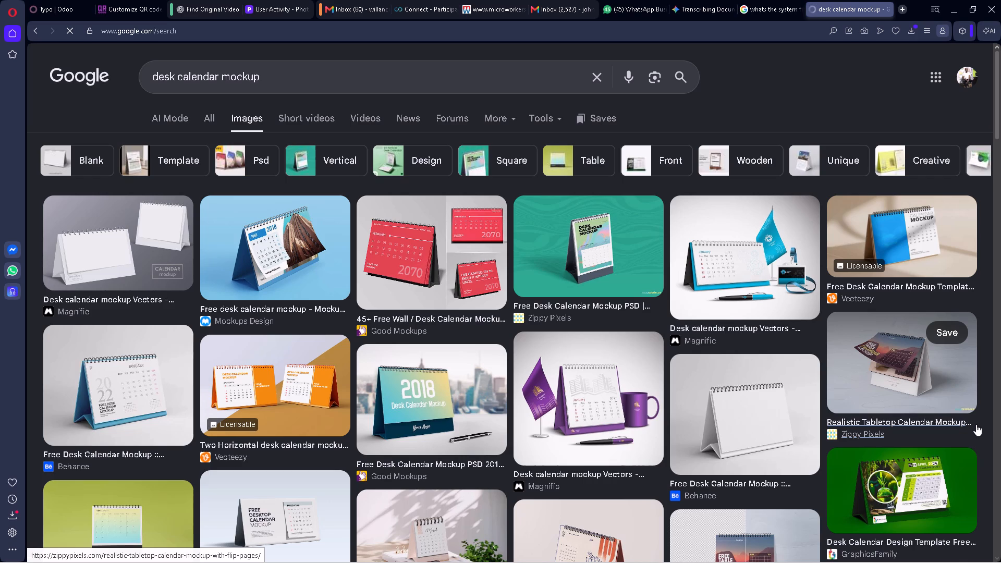
# Filter the desk calendar mockup images to the Large size.
pyautogui.scroll(-2, 976, 424)
pyautogui.scroll(6, 428, 334)
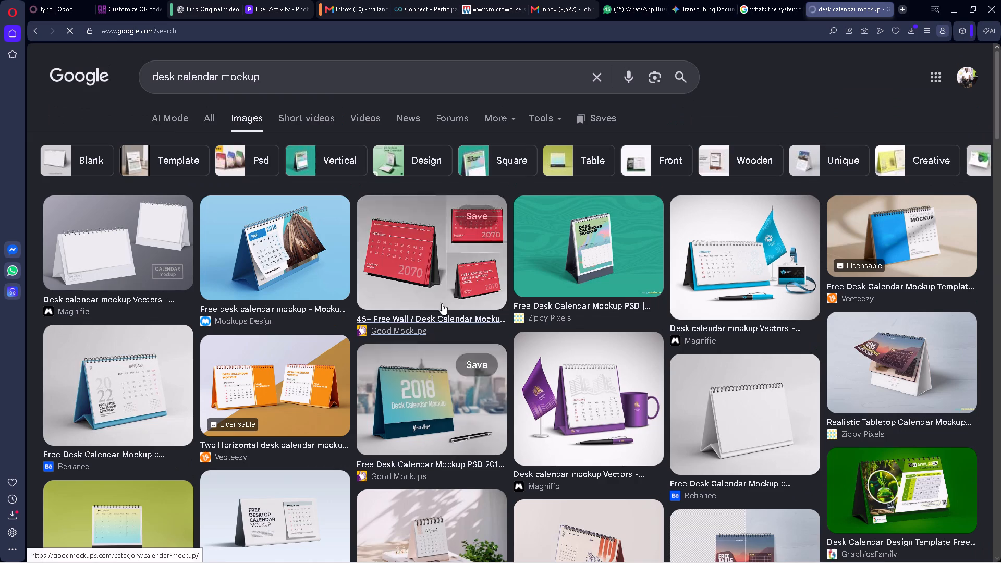
pyautogui.click(552, 114)
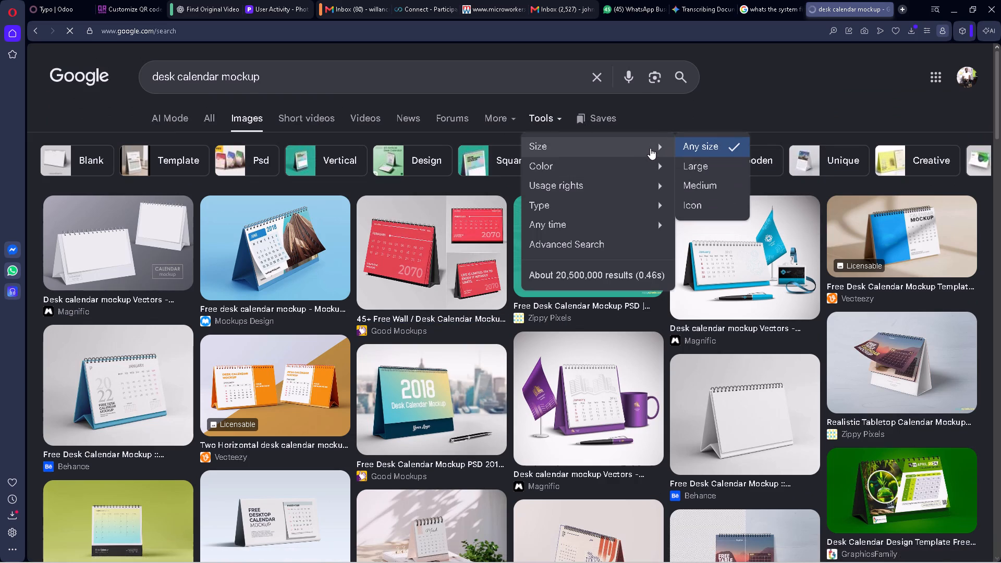
pyautogui.click(697, 161)
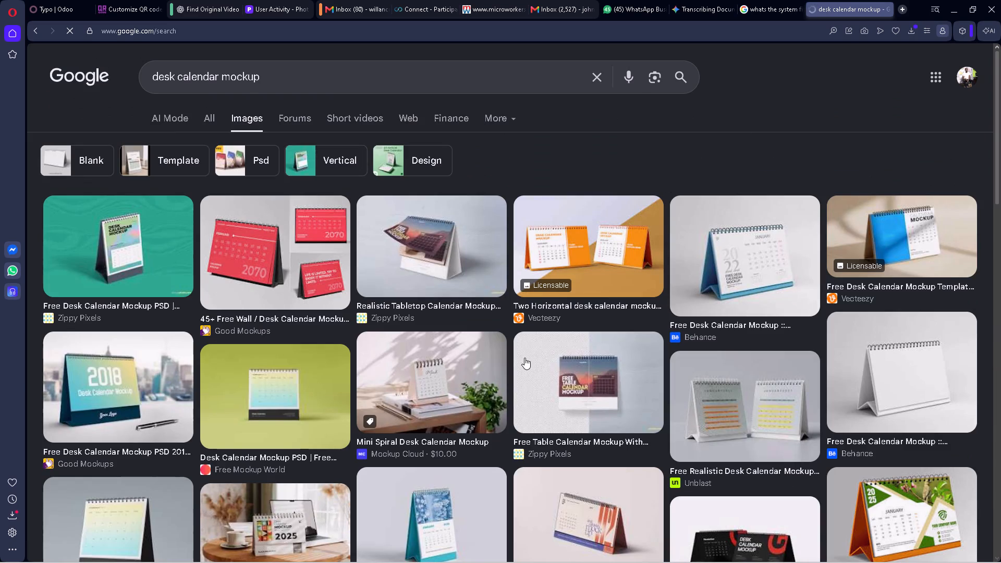
# Preview the Horizontal Desk Calendar Mockup from The Free Mockup and look through its related mockups.
pyautogui.scroll(-2, 510, 371)
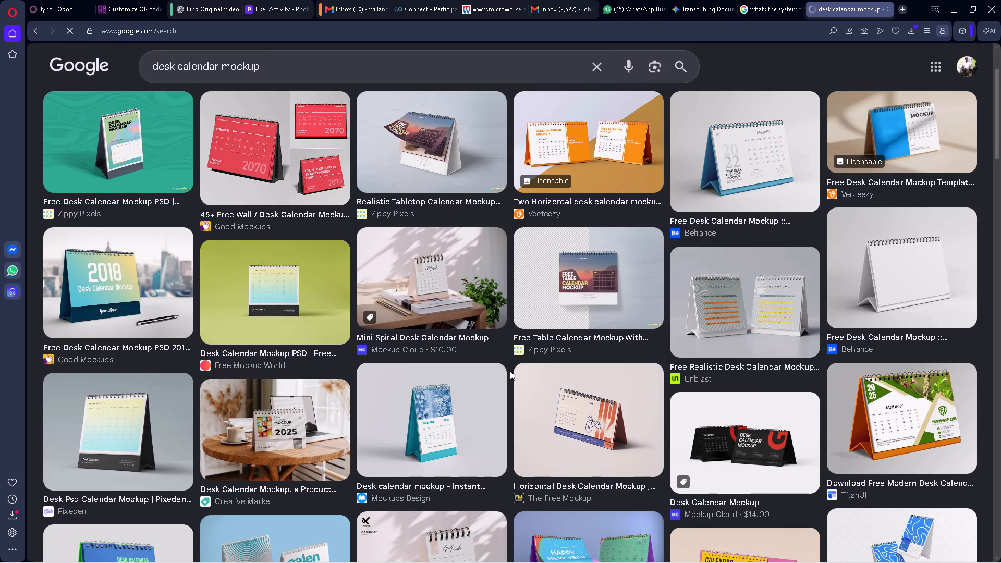
pyautogui.scroll(-2, 510, 371)
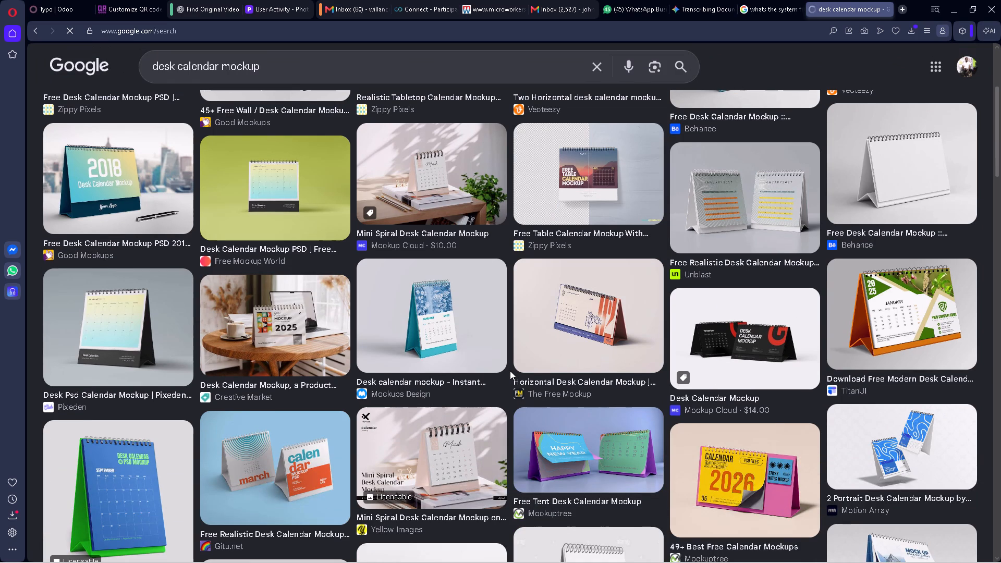
pyautogui.scroll(-2, 510, 371)
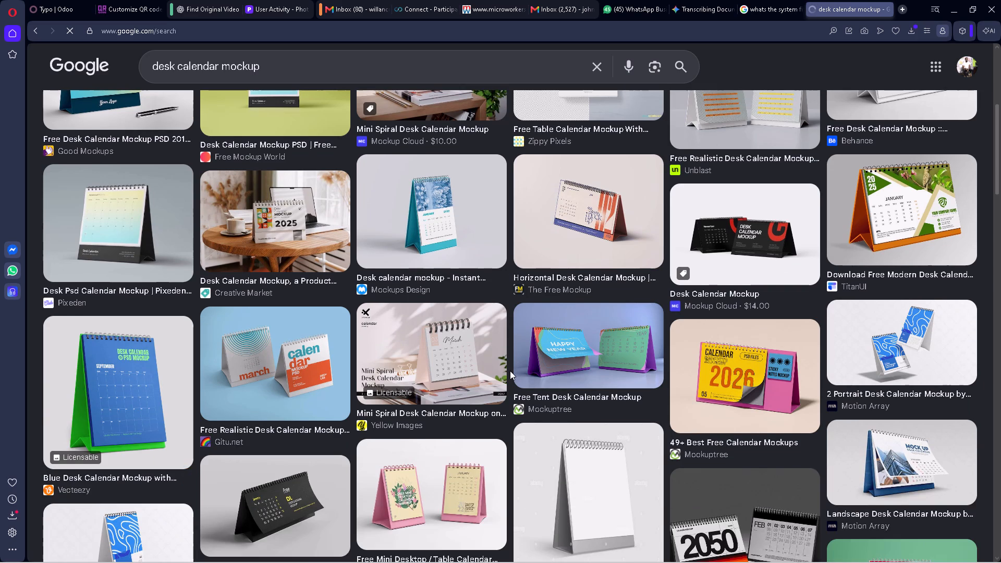
pyautogui.click(569, 224)
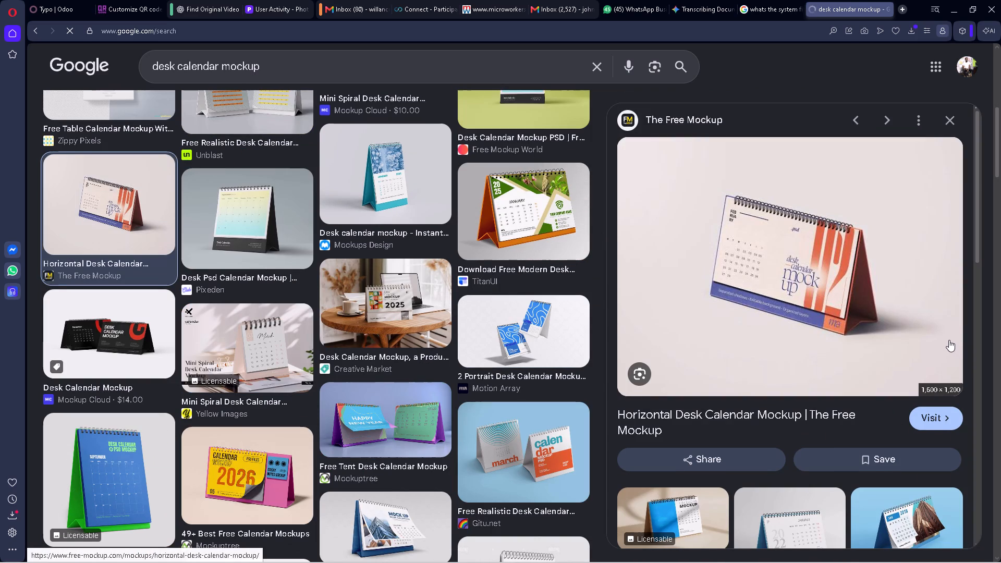
pyautogui.scroll(-4, 923, 238)
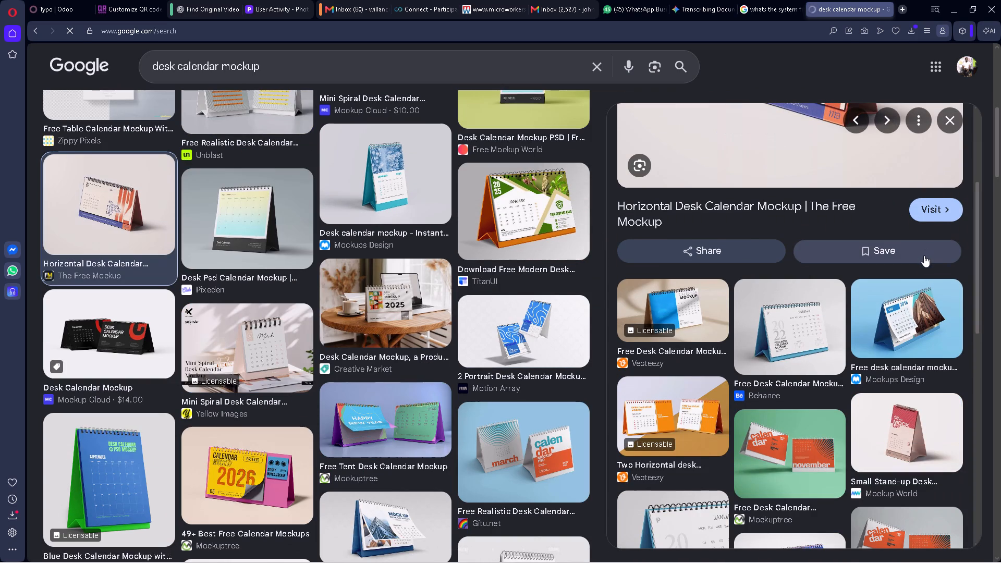
pyautogui.scroll(-3, 924, 255)
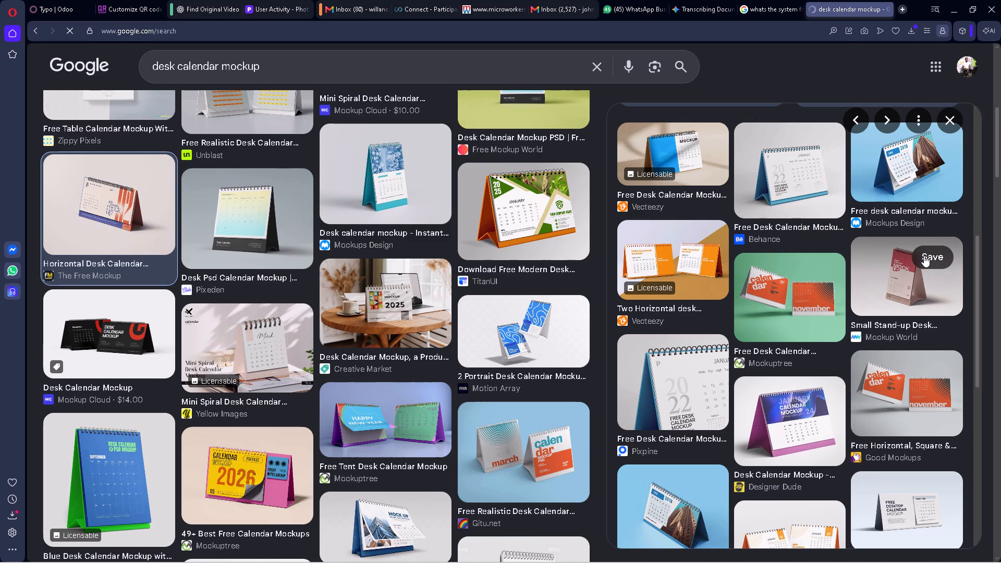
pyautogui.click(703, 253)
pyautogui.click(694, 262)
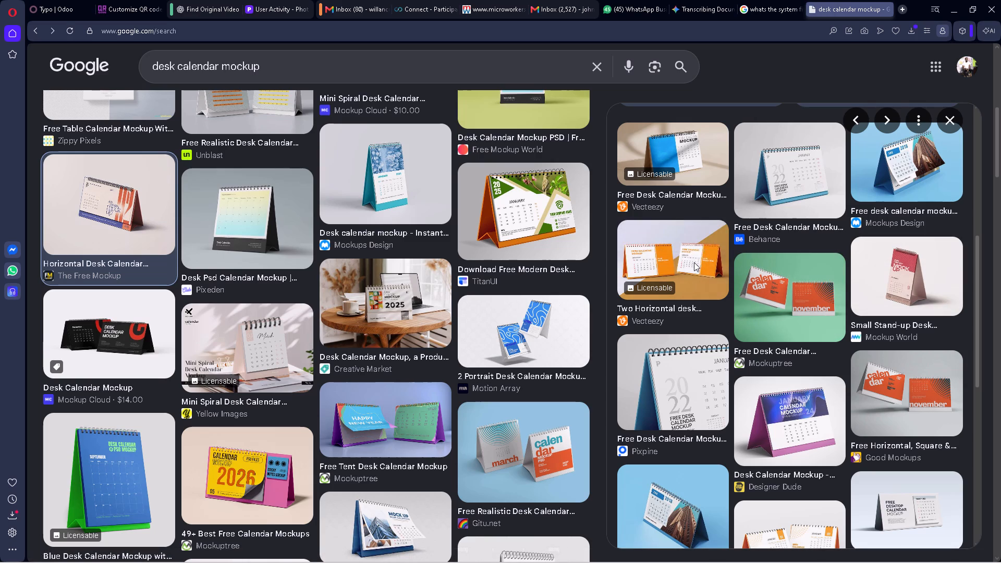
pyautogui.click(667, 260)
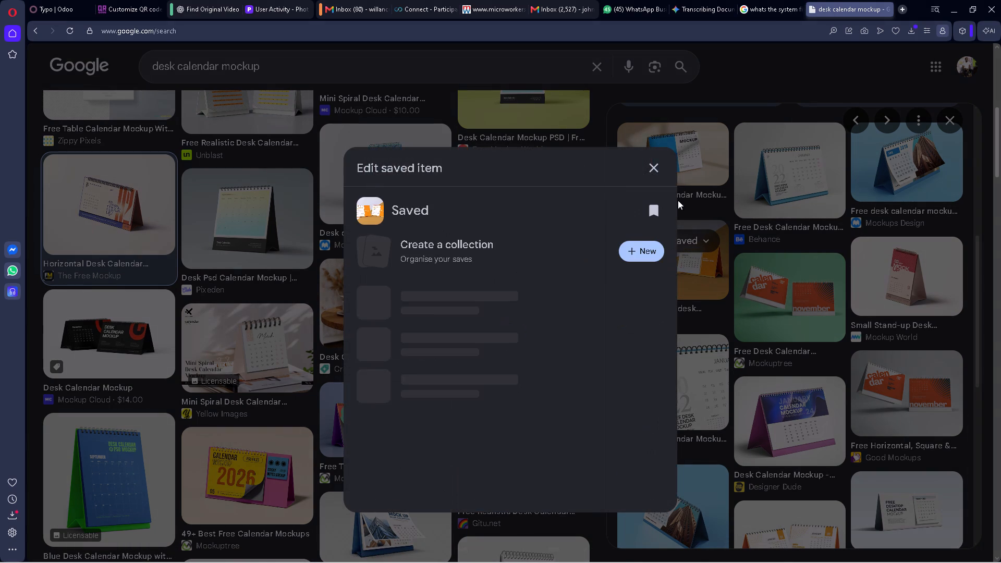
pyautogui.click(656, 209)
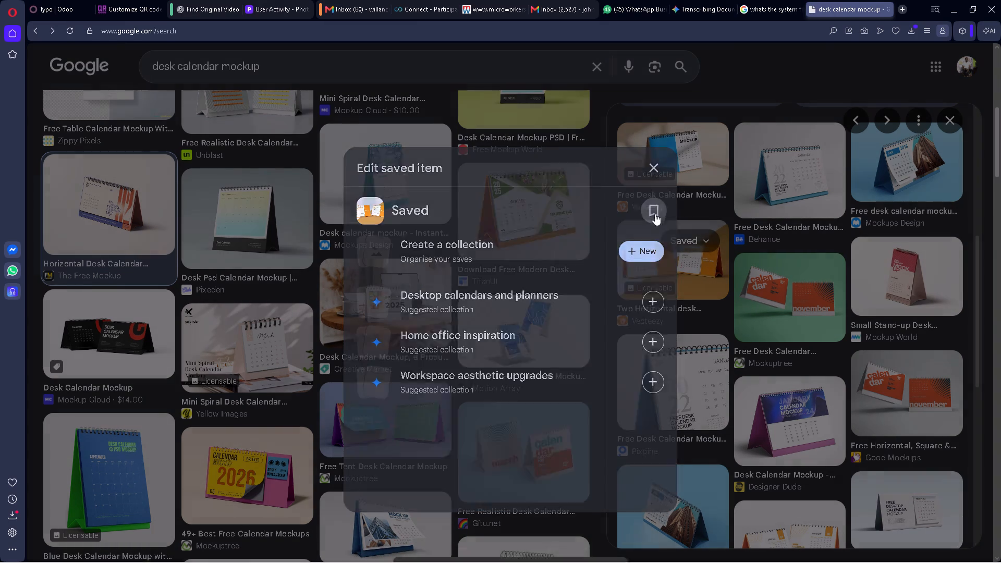
# Preview Vecteezy's "Two Horizontal desk calendar mockup top view", open its page in a new tab and return to the image results.
pyautogui.click(651, 254)
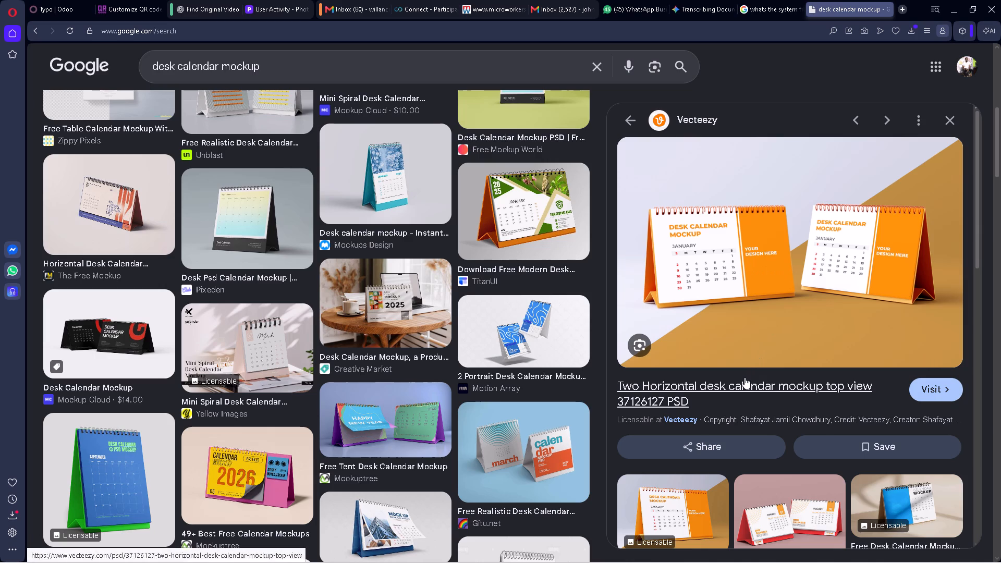
pyautogui.click(747, 291)
pyautogui.click(770, 0)
# Examine related two-calendar mockups, previewing the Psd Calendar Desk one from Behance and the orange-and-white one from Magnific.
pyautogui.scroll(-2, 791, 360)
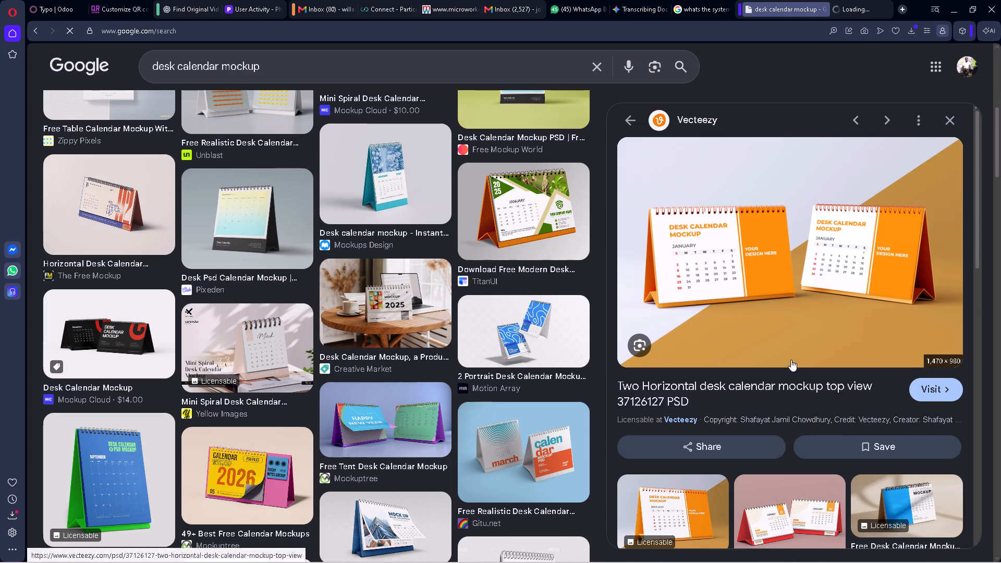
pyautogui.scroll(-3, 791, 360)
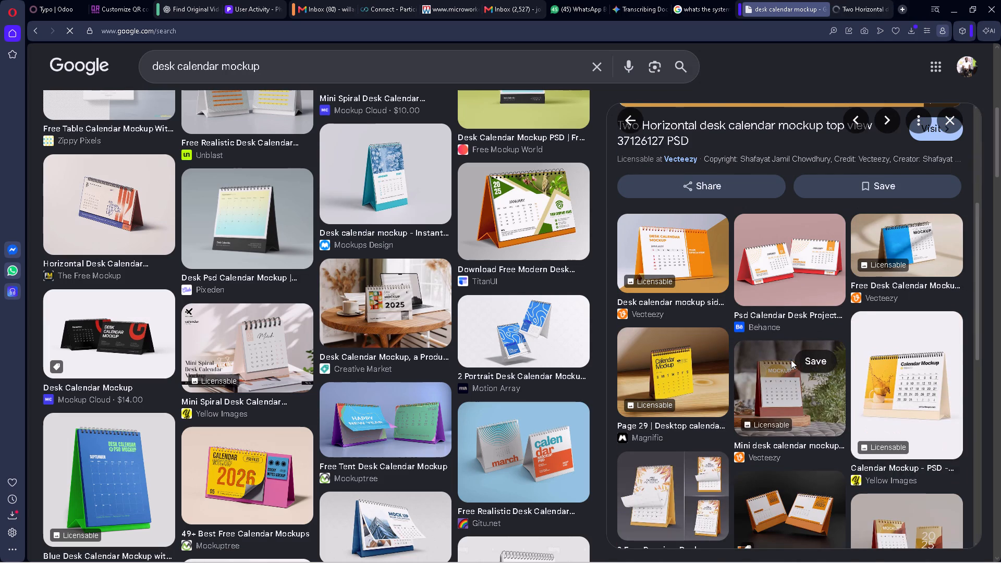
pyautogui.click(792, 260)
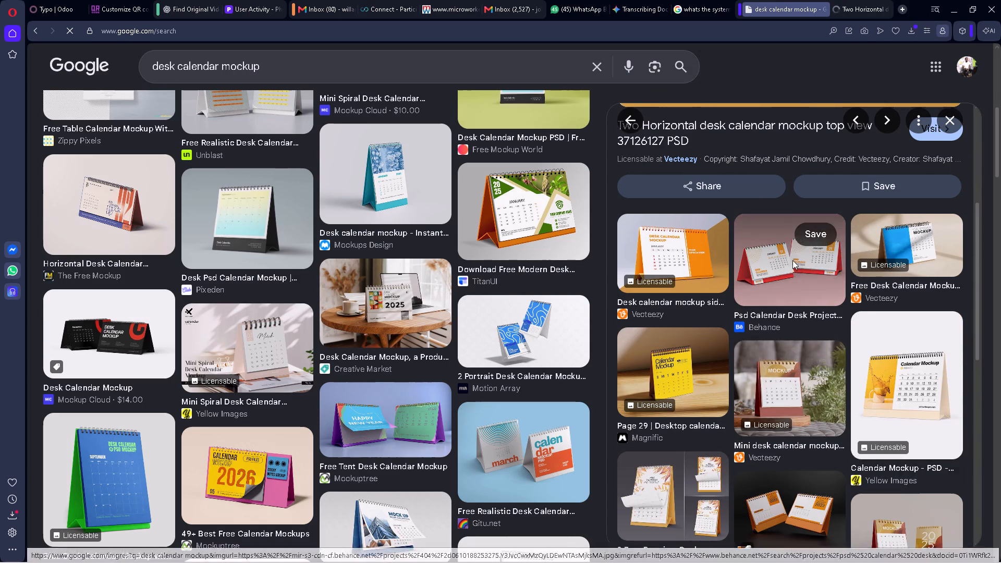
pyautogui.scroll(-4, 822, 356)
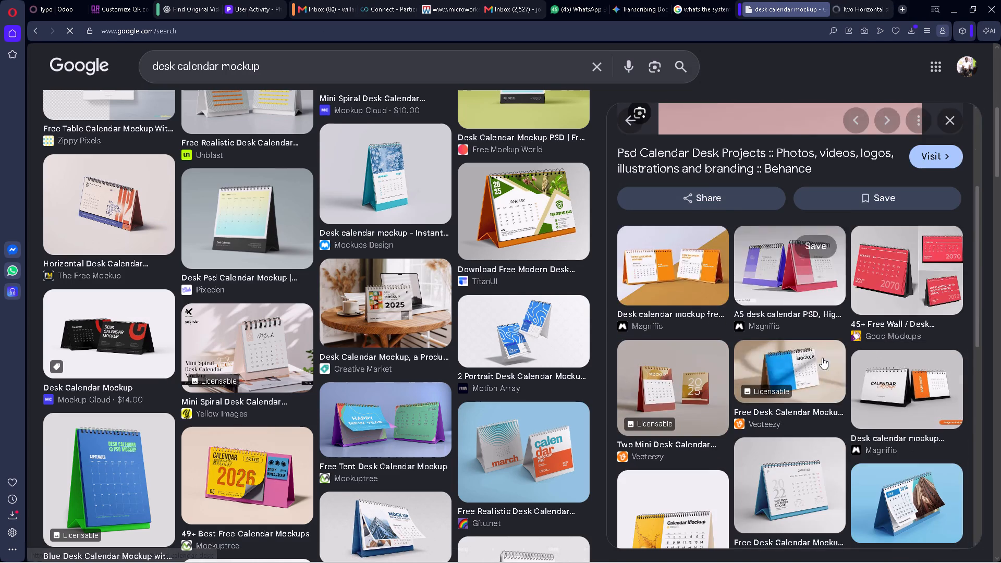
pyautogui.scroll(-2, 823, 365)
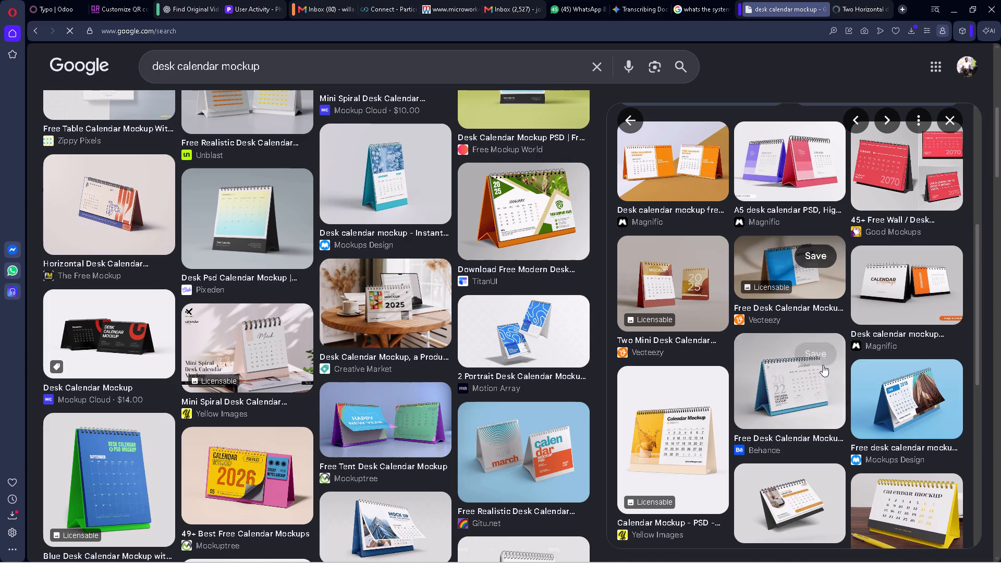
pyautogui.scroll(-2, 897, 319)
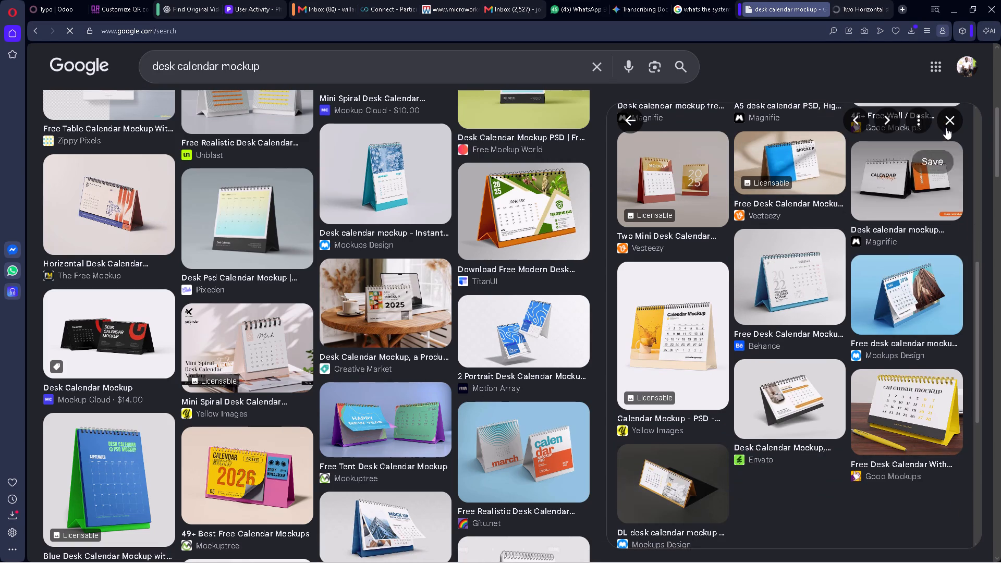
pyautogui.click(906, 192)
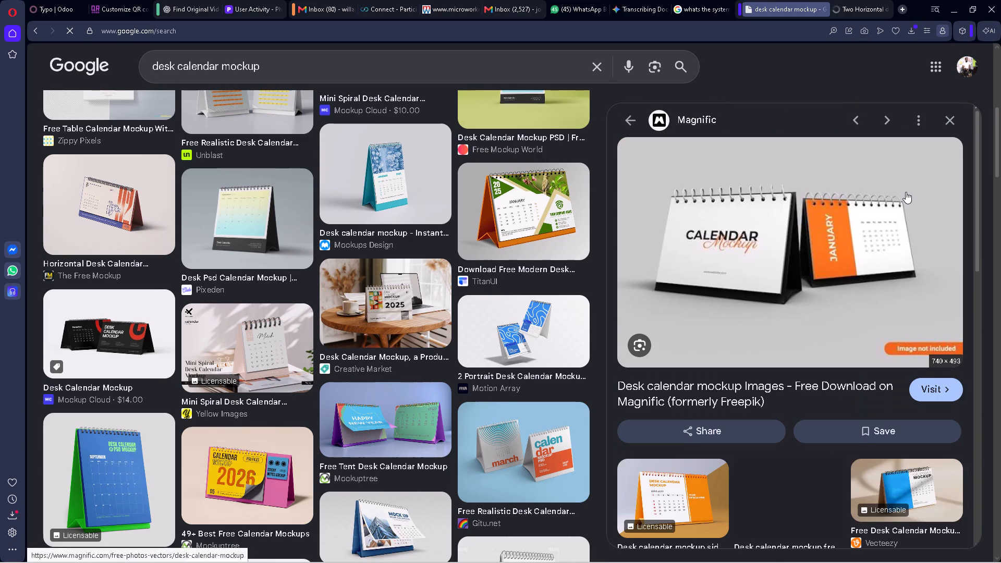
pyautogui.click(956, 119)
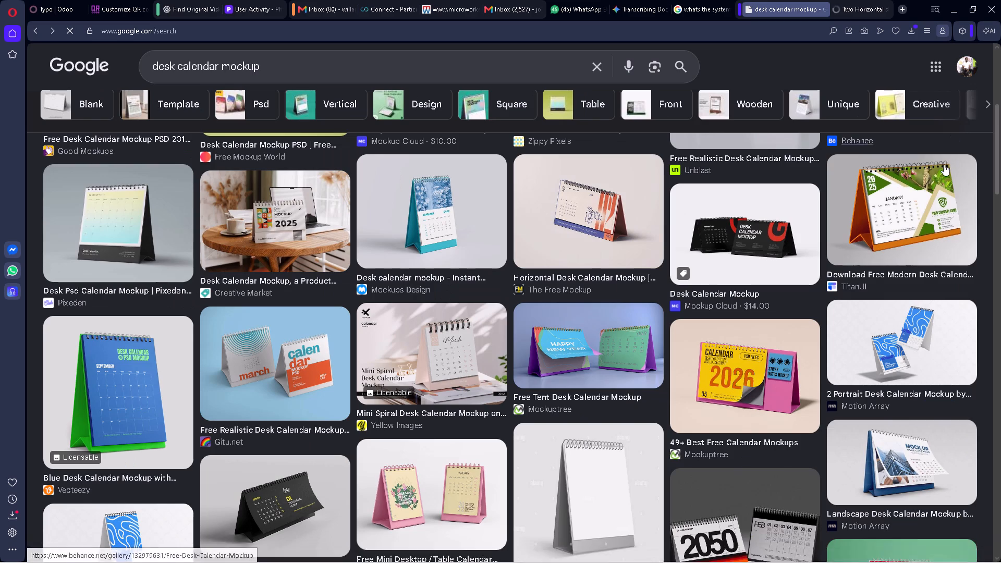
# Look further through the image results and preview the orange Free Horizontal, Square & Vertical Desk Calendar 2022 mockup from Good Mockups.
pyautogui.scroll(-3, 887, 317)
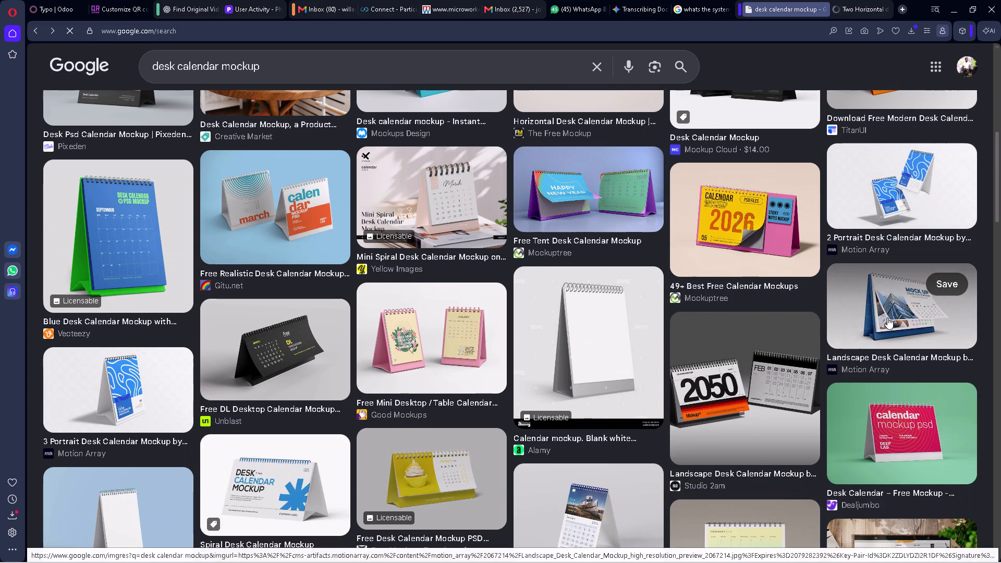
pyautogui.scroll(-4, 887, 317)
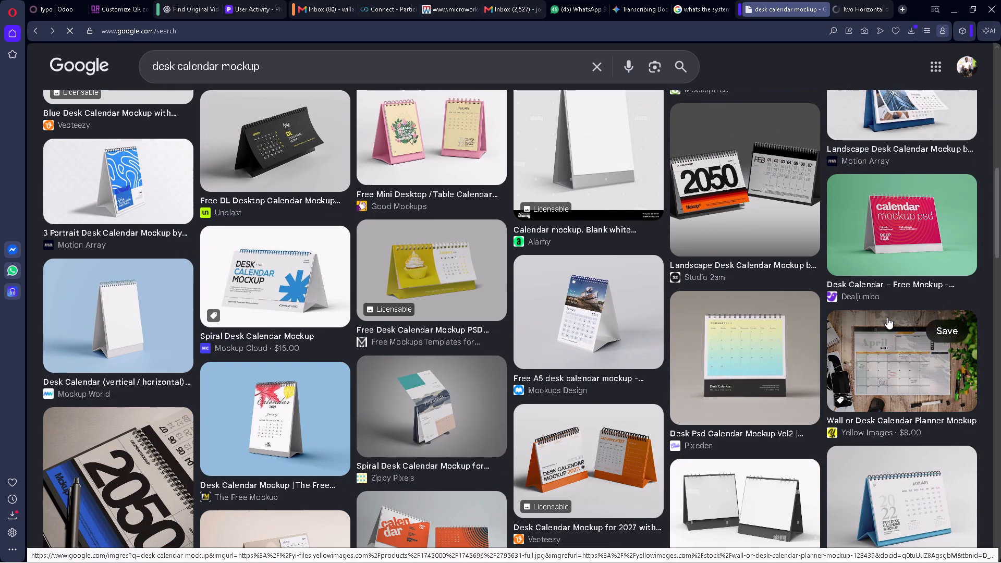
pyautogui.scroll(-3, 887, 317)
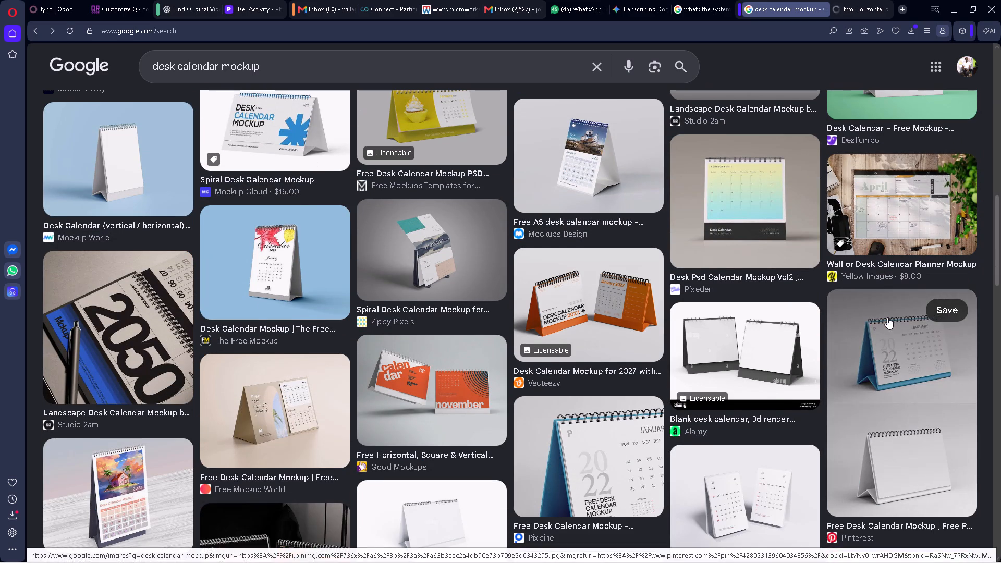
pyautogui.scroll(-2, 887, 317)
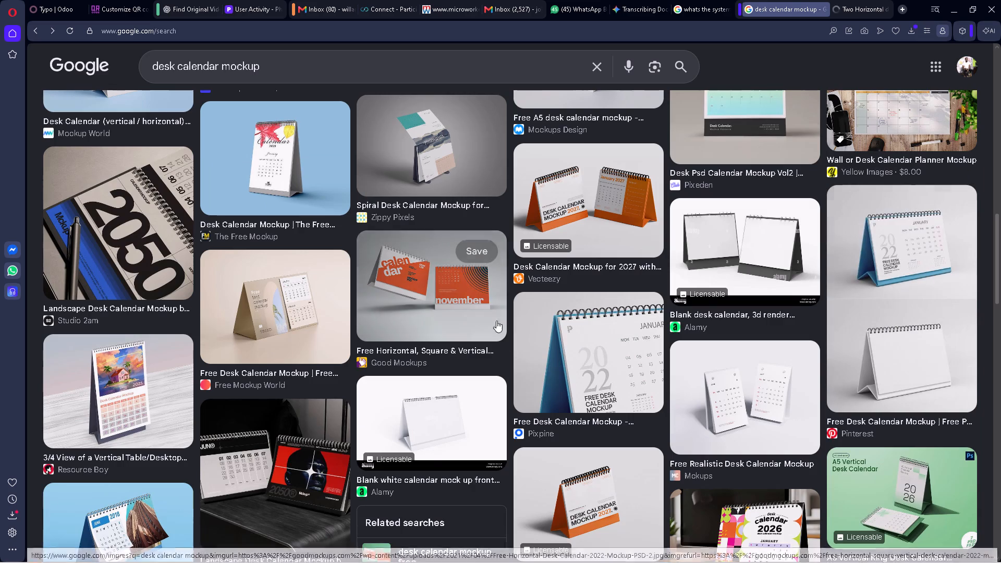
pyautogui.click(449, 283)
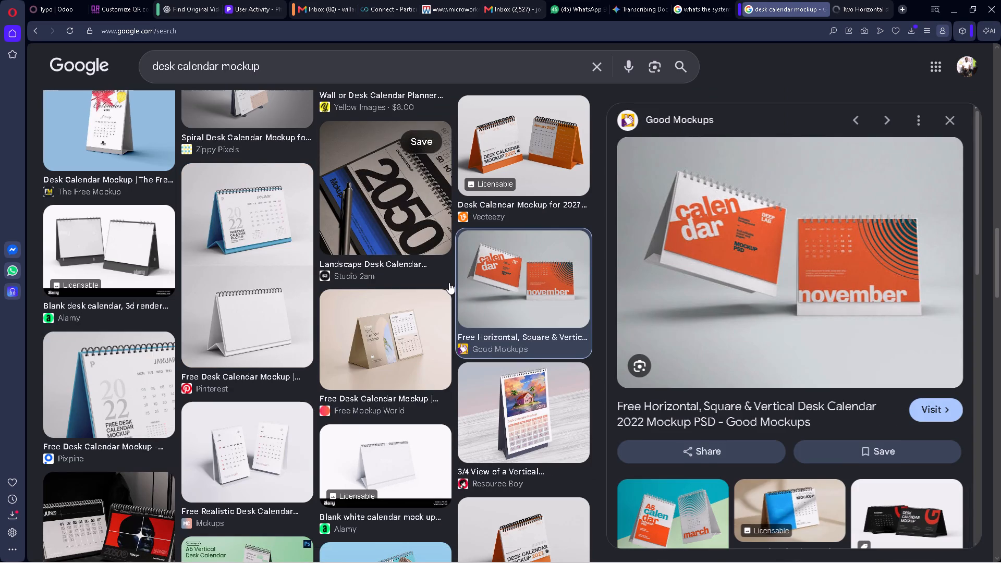
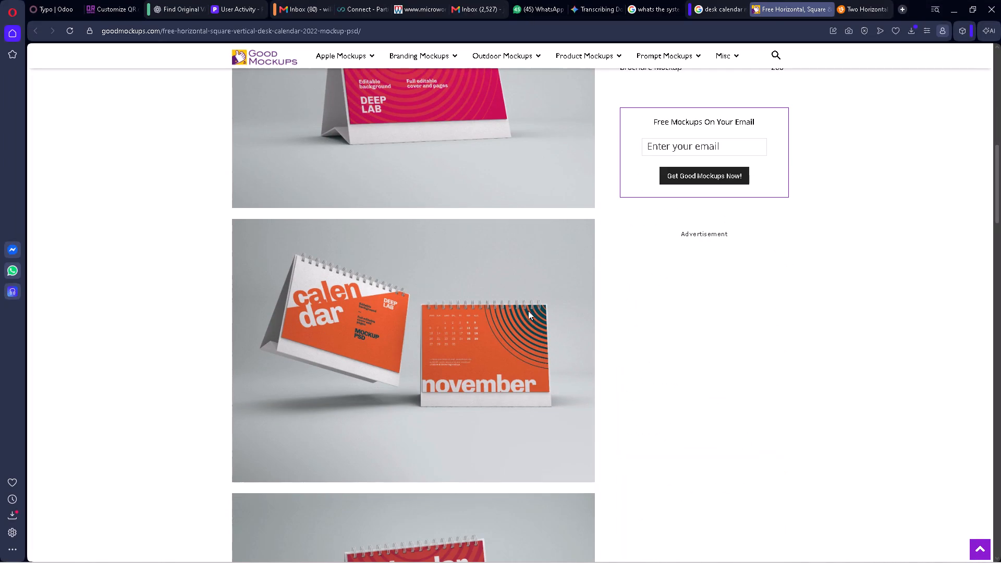
# Copy the Good Mockups image showing the tilted orange calendar beside the orange November calendar.
pyautogui.click(430, 311)
pyautogui.click(501, 350)
pyautogui.rightClick(480, 310)
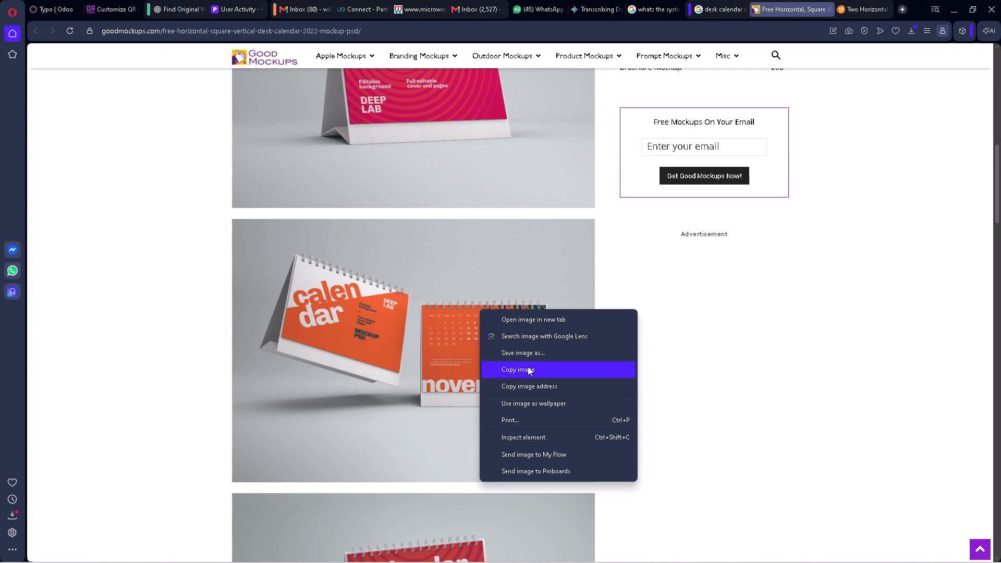
pyautogui.click(526, 372)
# Look through the remaining calendar mockup images and the download details on the Good Mockups page.
pyautogui.scroll(-14, 573, 328)
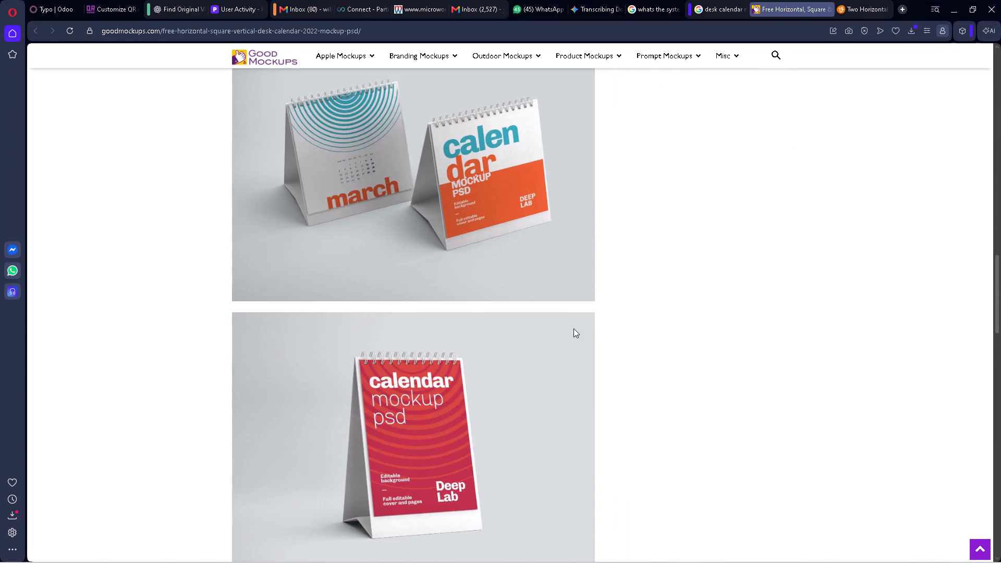
pyautogui.scroll(-16, 573, 328)
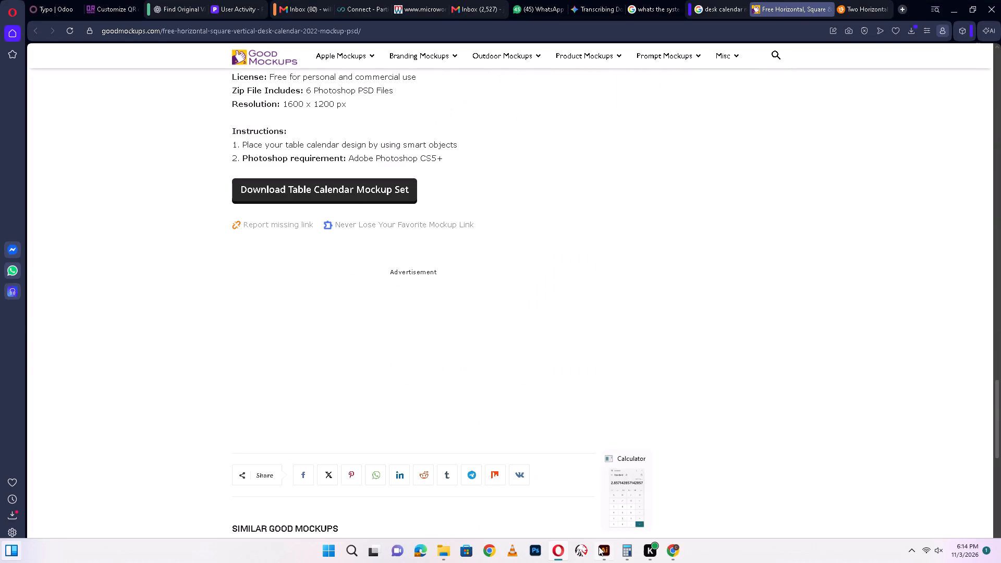
# Switch to Illustrator and bring up the settings for a new document.
pyautogui.click(604, 553)
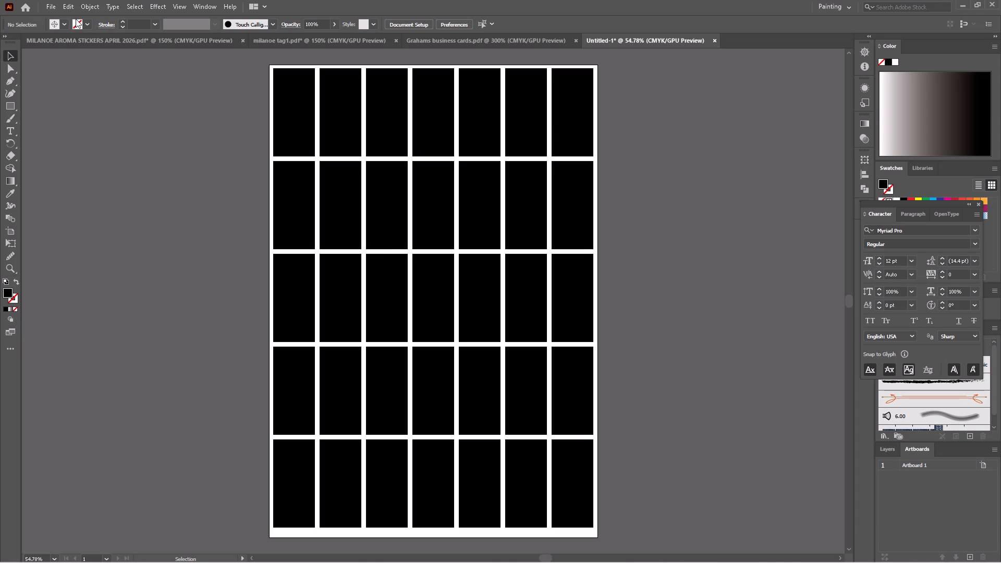
pyautogui.click(50, 7)
pyautogui.click(62, 16)
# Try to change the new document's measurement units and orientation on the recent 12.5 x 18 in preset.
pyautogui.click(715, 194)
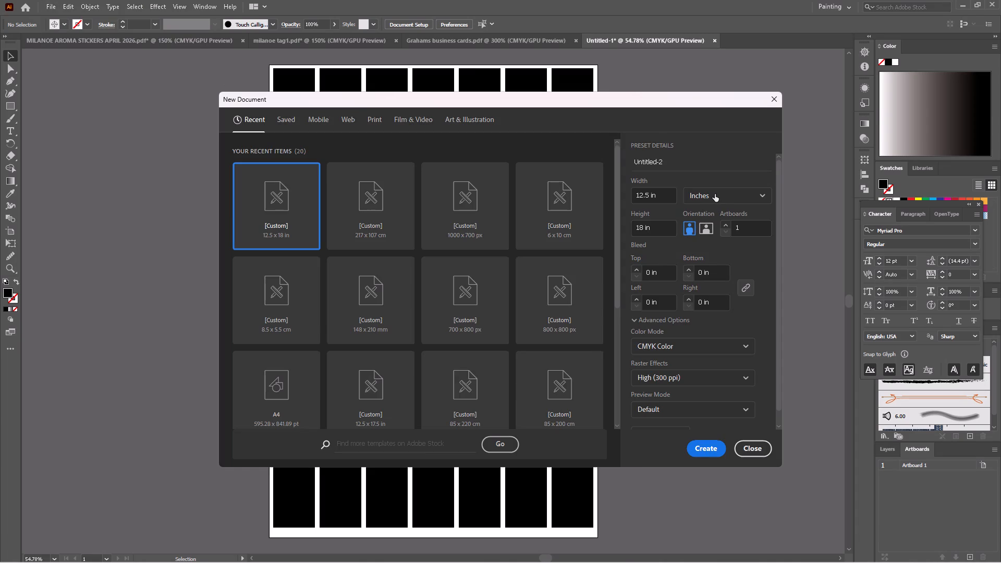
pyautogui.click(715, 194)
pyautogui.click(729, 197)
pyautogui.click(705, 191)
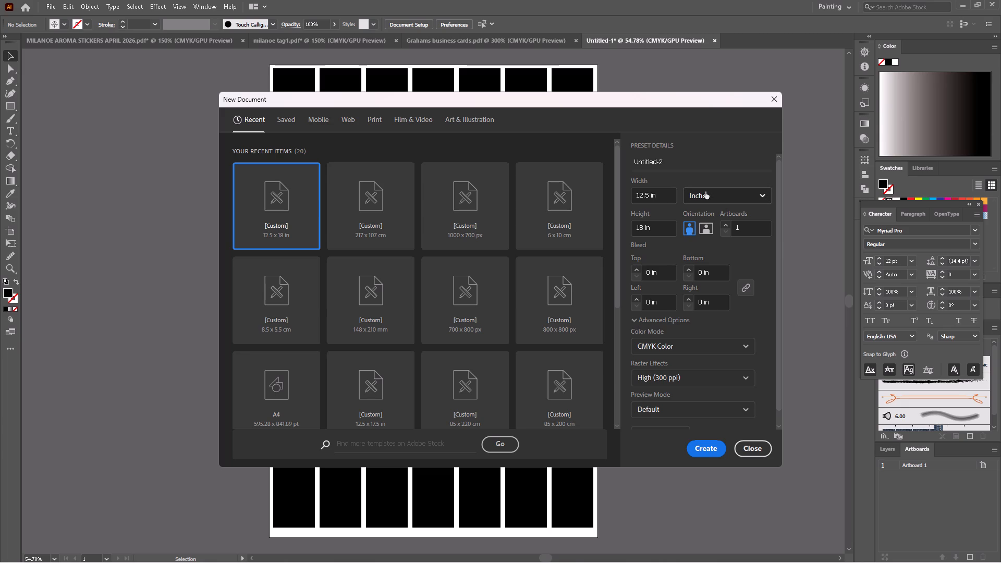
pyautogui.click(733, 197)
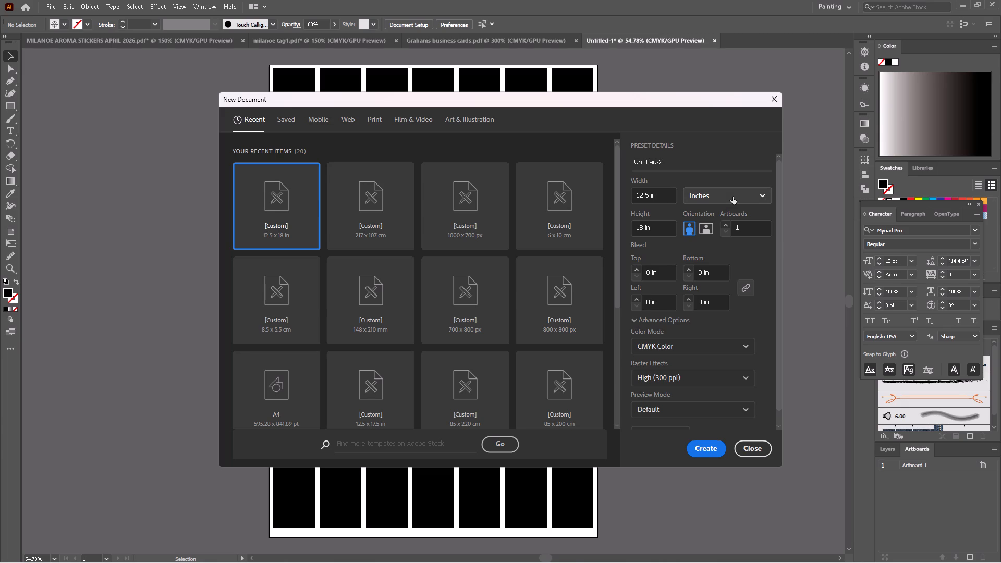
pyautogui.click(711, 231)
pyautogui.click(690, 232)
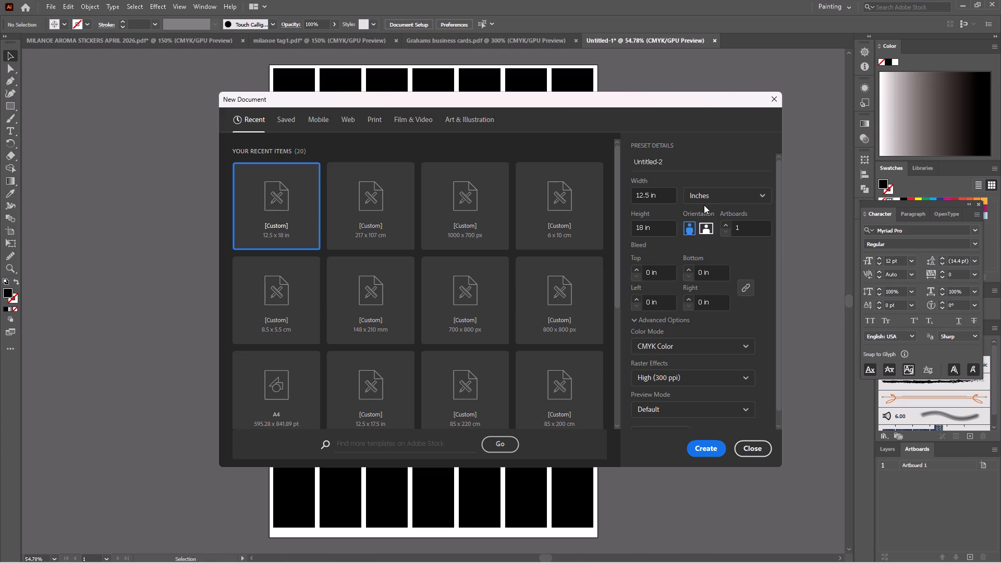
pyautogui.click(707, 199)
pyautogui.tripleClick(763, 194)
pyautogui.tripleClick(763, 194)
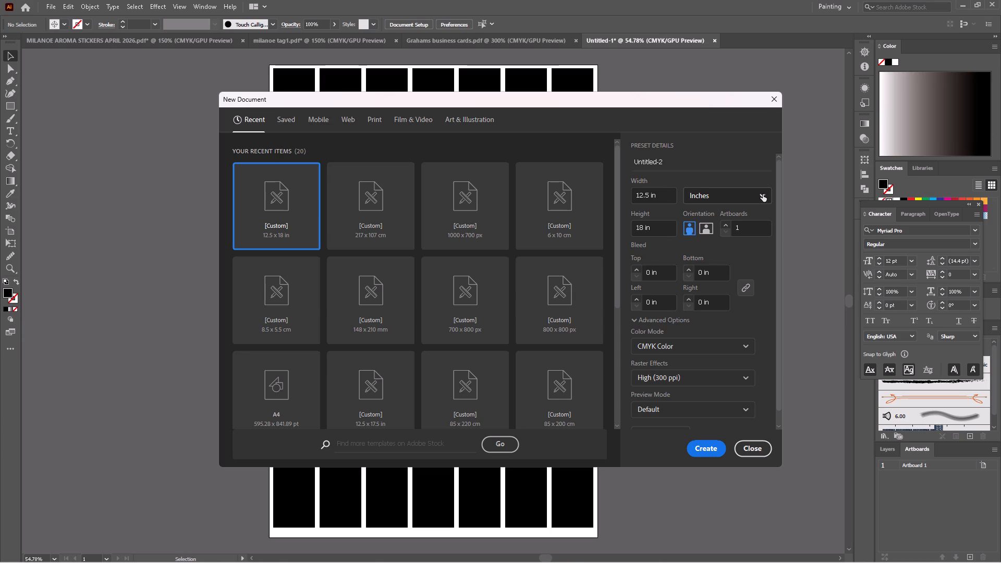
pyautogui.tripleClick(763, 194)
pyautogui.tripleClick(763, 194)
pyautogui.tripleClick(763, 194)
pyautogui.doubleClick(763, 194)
# Create a new document from the A3 print preset in landscape orientation.
pyautogui.scroll(-7, 462, 306)
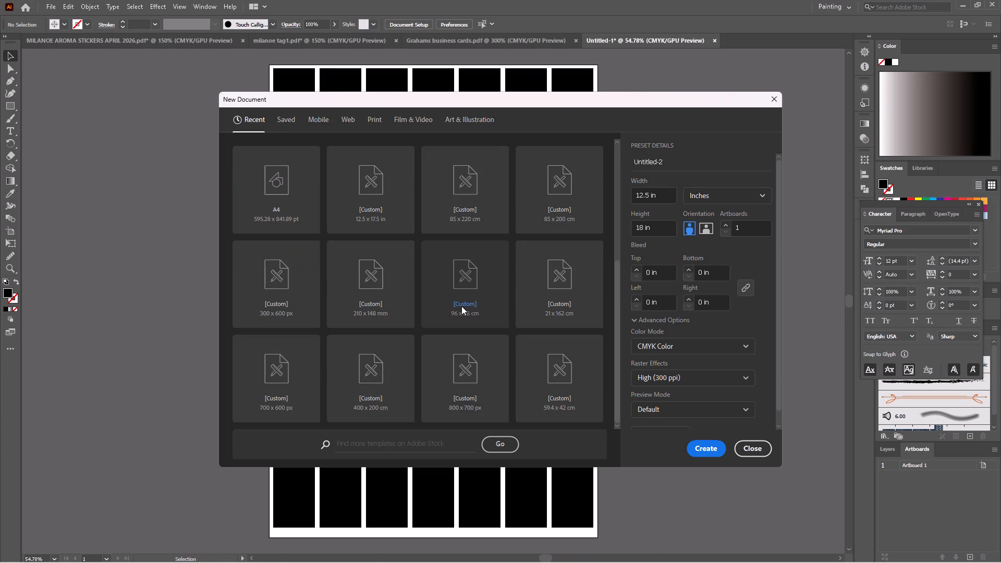
pyautogui.scroll(-1, 461, 306)
pyautogui.scroll(6, 461, 306)
pyautogui.click(375, 119)
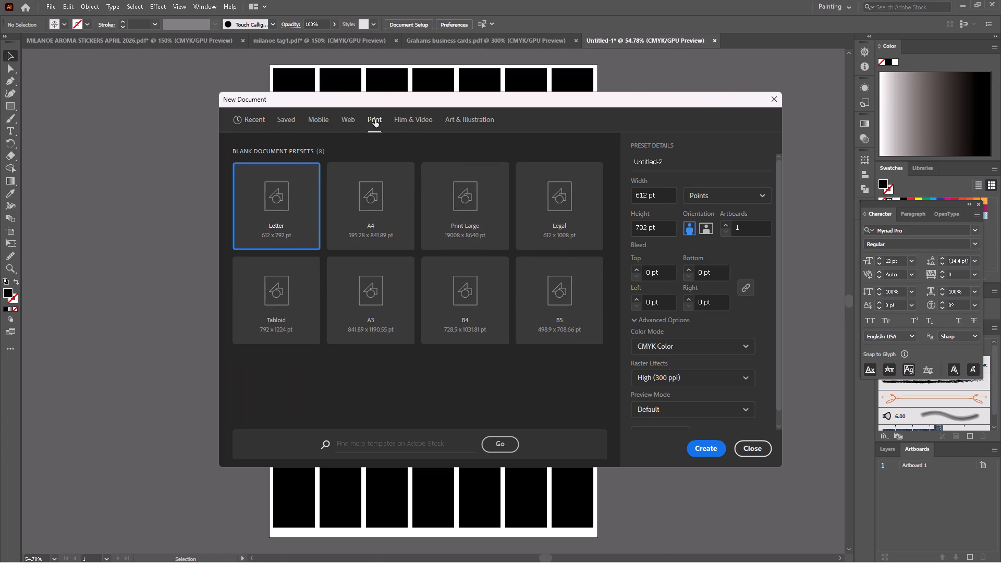
pyautogui.click(363, 311)
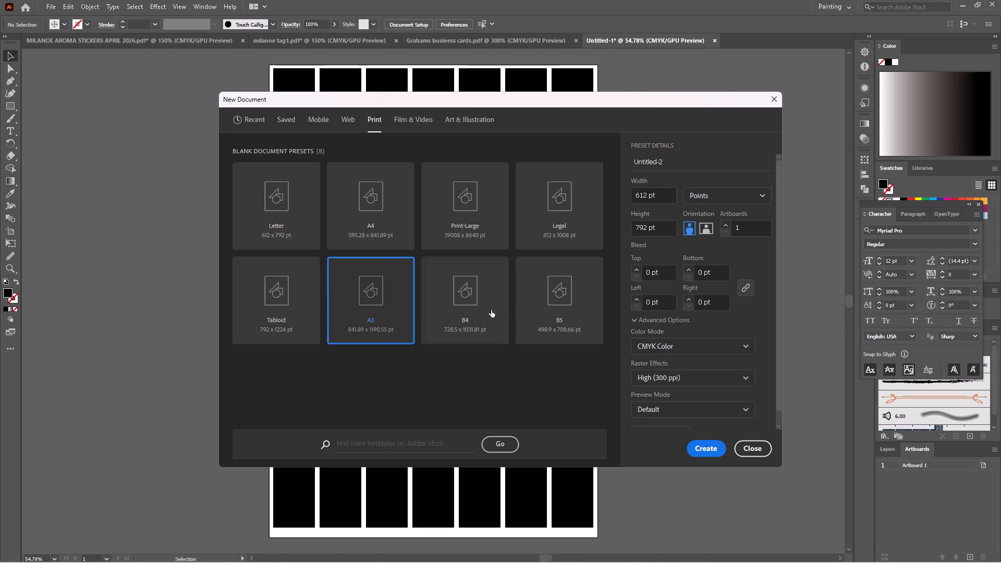
pyautogui.click(703, 227)
pyautogui.click(704, 447)
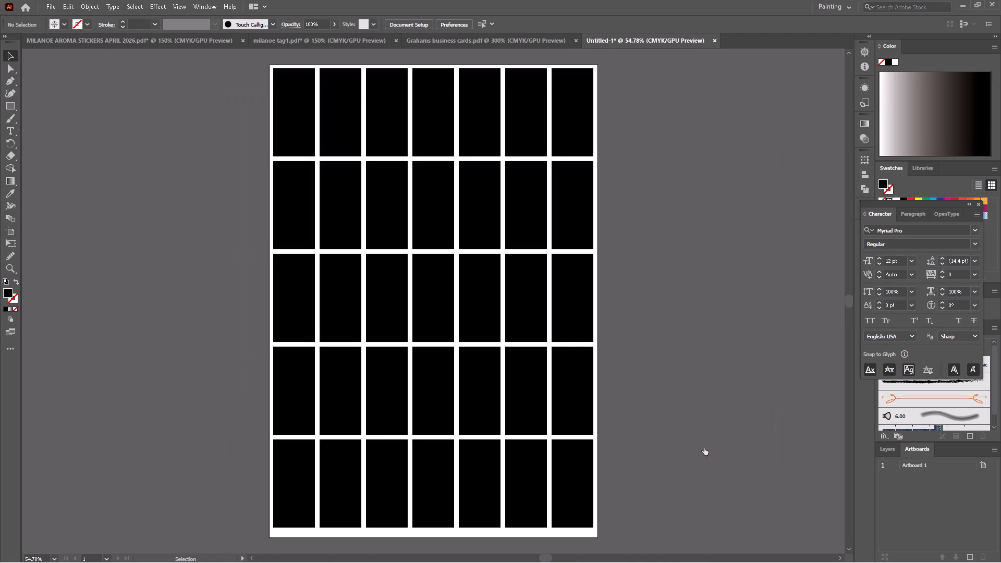
# Paste the copied orange desk calendar image into the new A3 document.
pyautogui.click(450, 249)
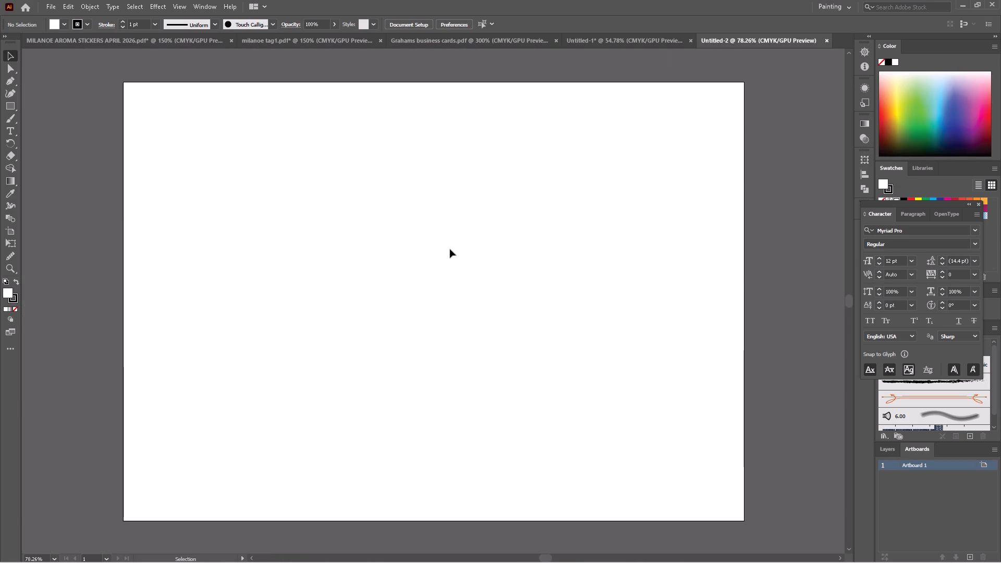
pyautogui.hotkey('ctrl', 'v')
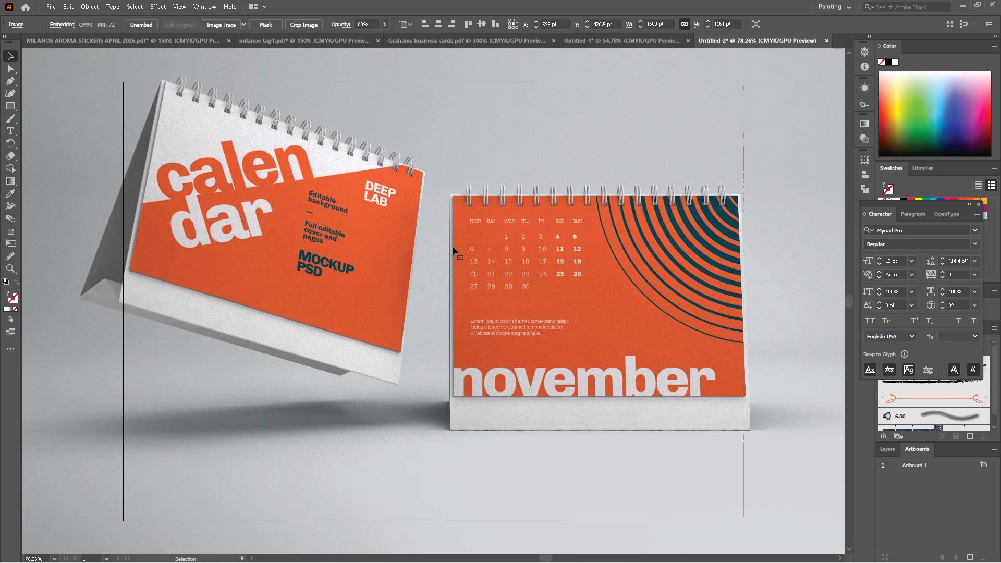
pyautogui.click(534, 295)
# Scale the pasted calendar image down proportionally to about 1239 pt wide, still covering the whole artboard, and deselect it.
pyautogui.click(665, 21)
pyautogui.scroll(-8, 665, 21)
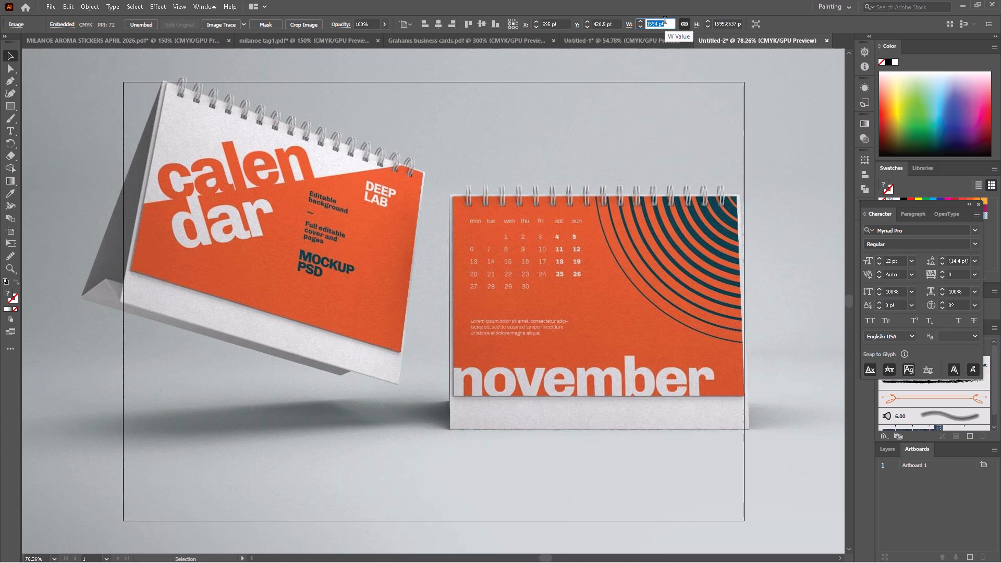
pyautogui.scroll(-20, 665, 21)
pyautogui.scroll(-20, 665, 21)
pyautogui.scroll(-7, 665, 21)
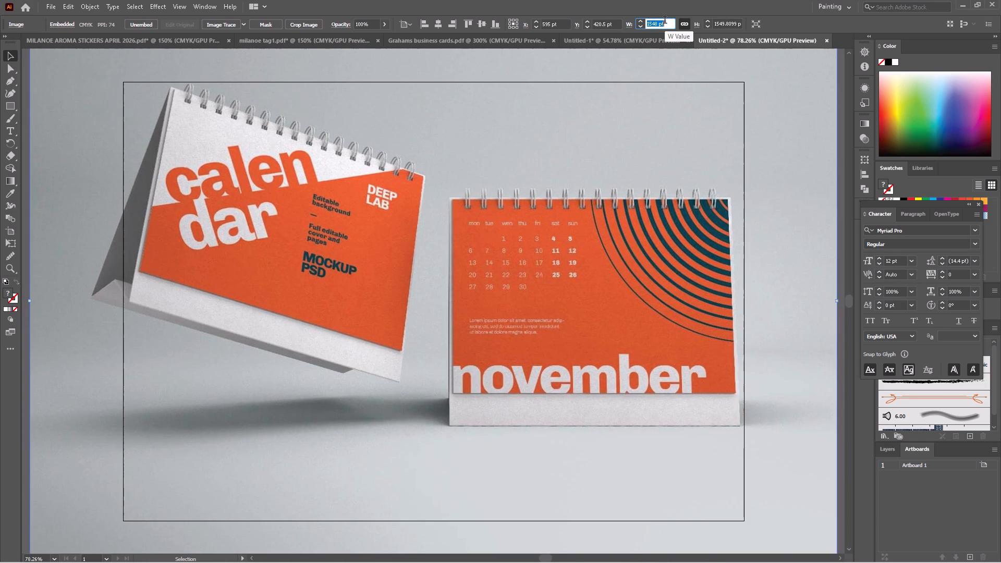
pyautogui.scroll(-20, 665, 21)
pyautogui.scroll(-20, 665, 21)
pyautogui.scroll(-7, 665, 21)
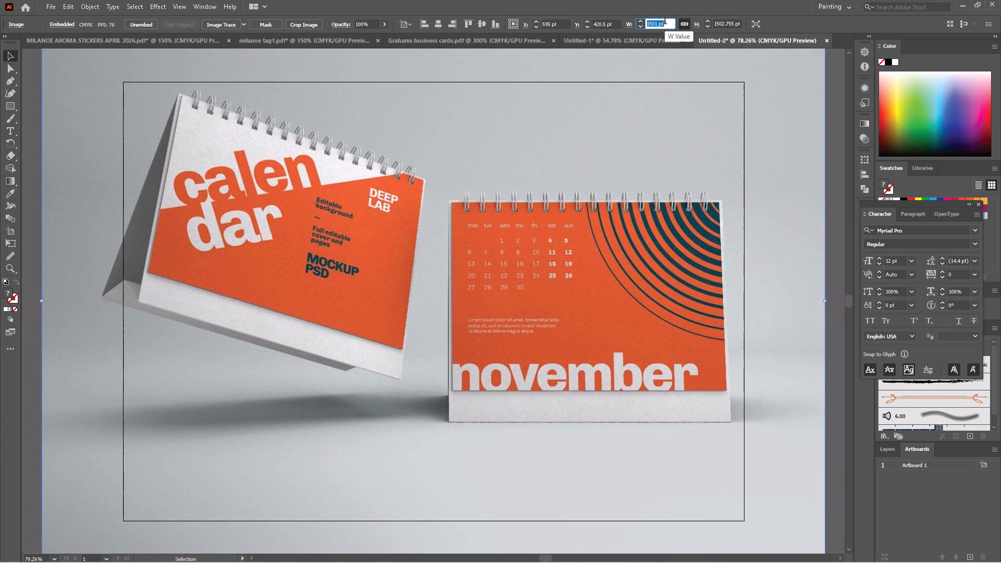
pyautogui.scroll(-20, 665, 21)
pyautogui.scroll(-20, 665, 21)
pyautogui.scroll(-7, 665, 21)
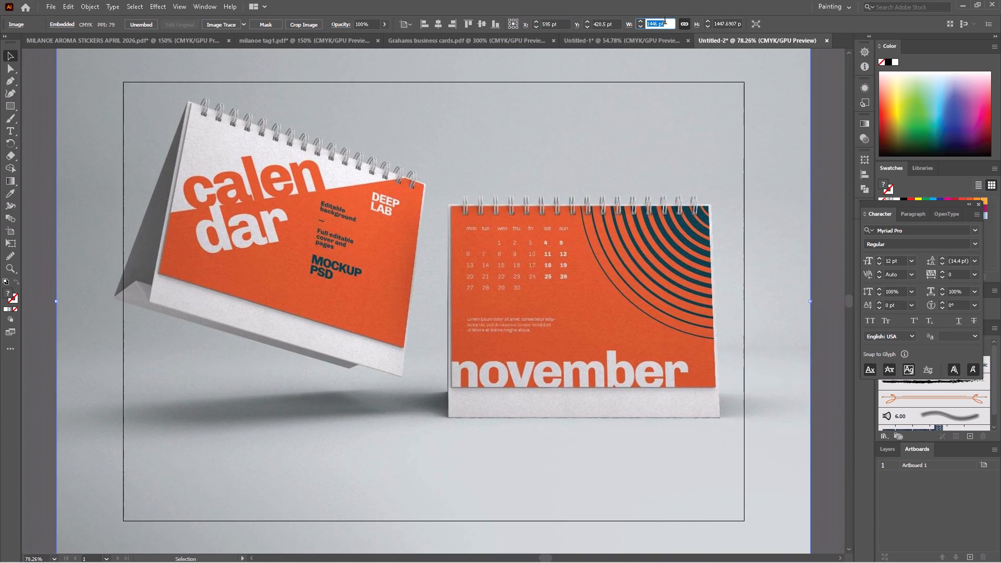
pyautogui.scroll(-20, 665, 21)
pyautogui.scroll(-20, 665, 21)
pyautogui.scroll(-7, 665, 21)
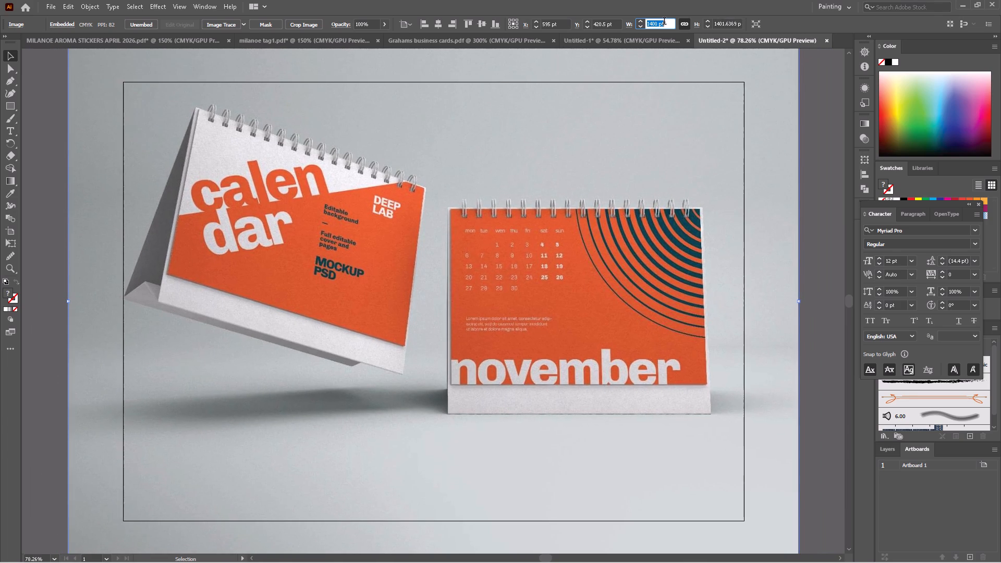
pyautogui.scroll(-20, 664, 22)
pyautogui.scroll(-20, 664, 22)
pyautogui.scroll(-7, 664, 22)
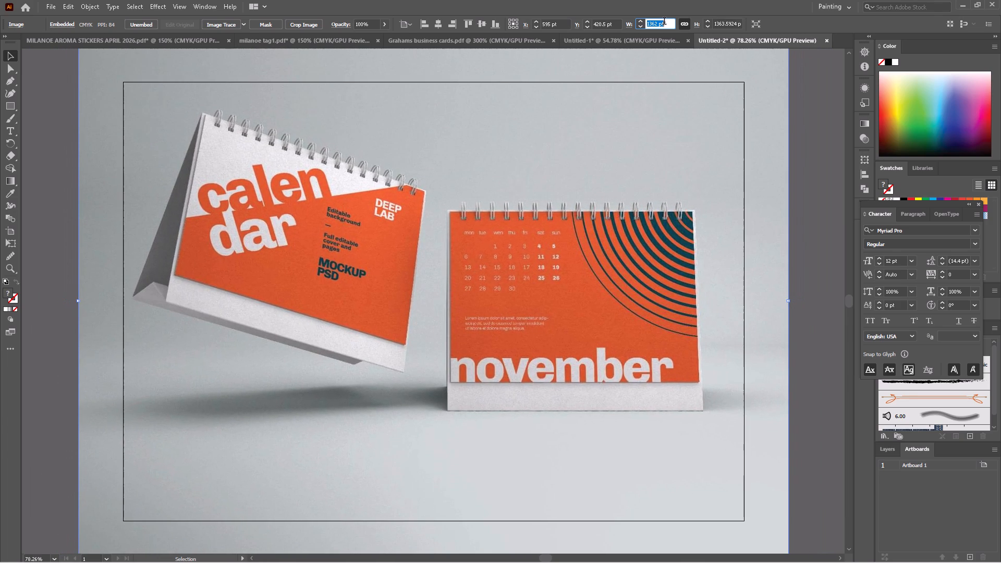
pyautogui.scroll(-20, 664, 22)
pyautogui.scroll(-20, 664, 22)
pyautogui.scroll(-7, 664, 22)
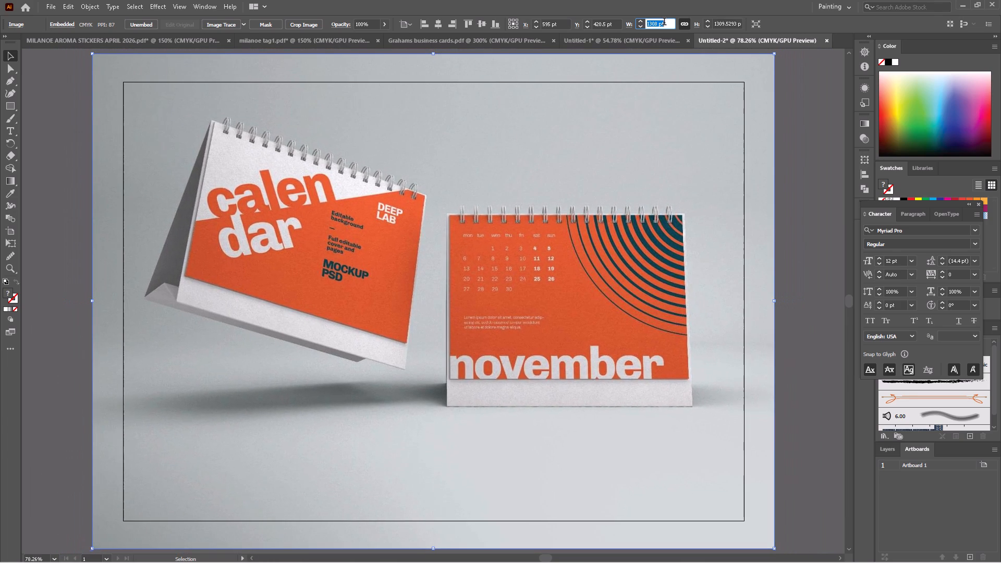
pyautogui.scroll(-20, 664, 22)
pyautogui.scroll(-6, 664, 22)
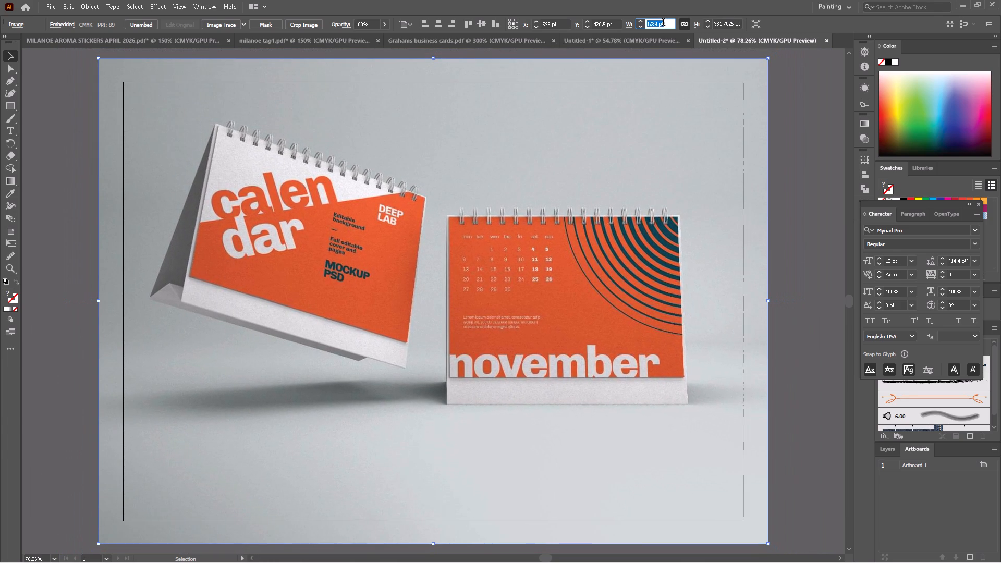
pyautogui.scroll(-19, 663, 23)
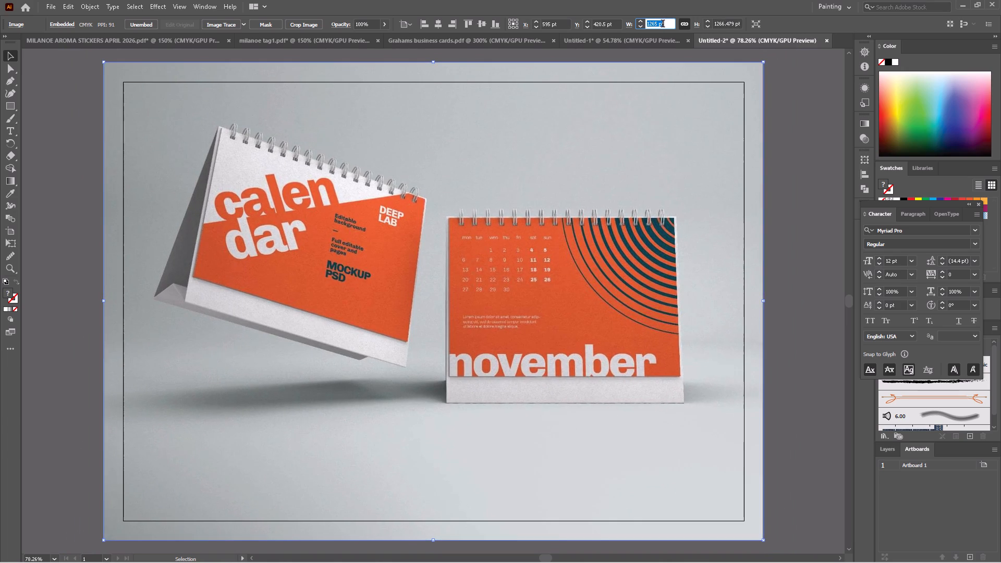
pyautogui.scroll(-20, 663, 25)
pyautogui.scroll(-6, 663, 25)
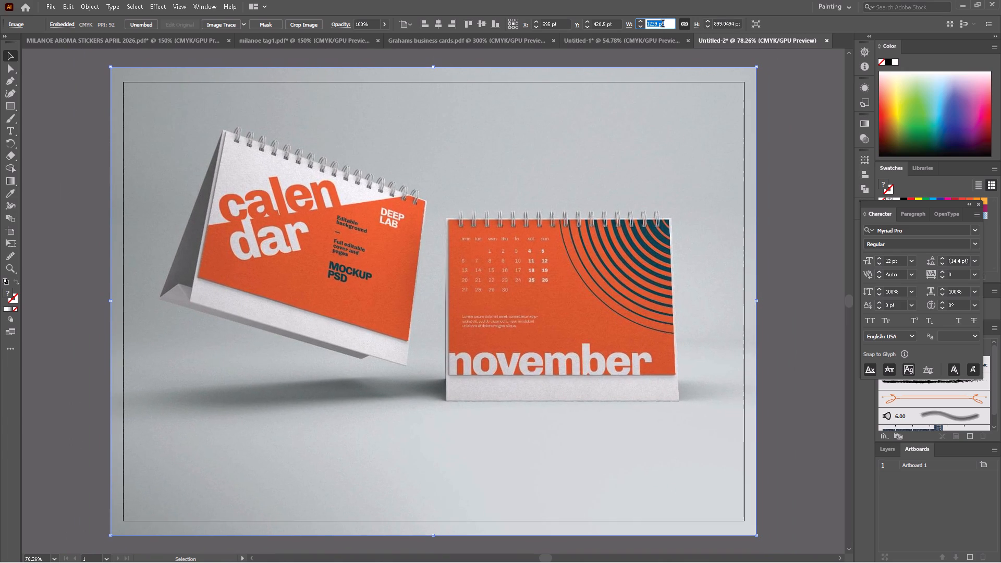
pyautogui.click(809, 263)
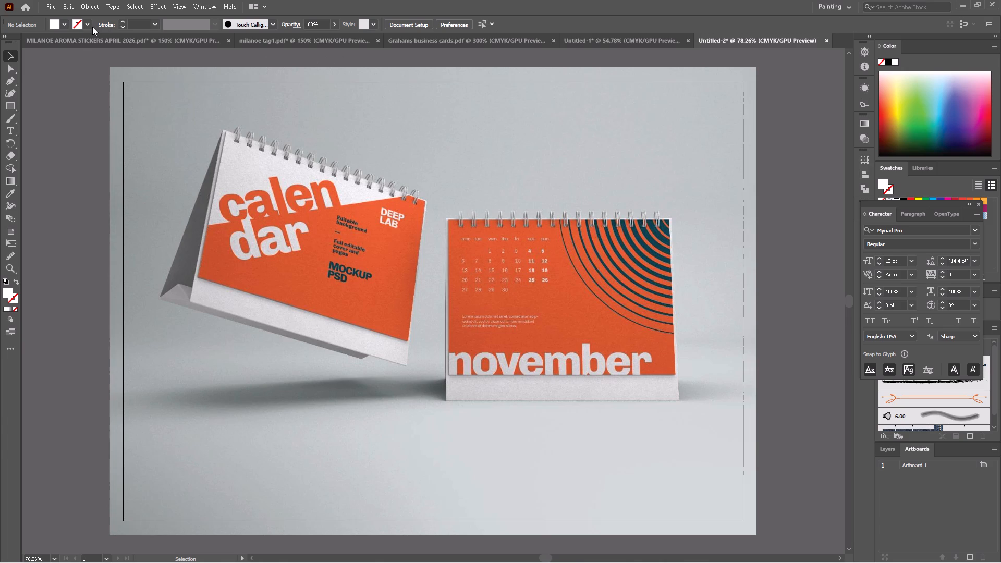
# Place the linked KIKKOMAN DESK CALENDAR 2027 file from USB Drive (E:) onto the mockup image, with import options shown.
pyautogui.click(46, 6)
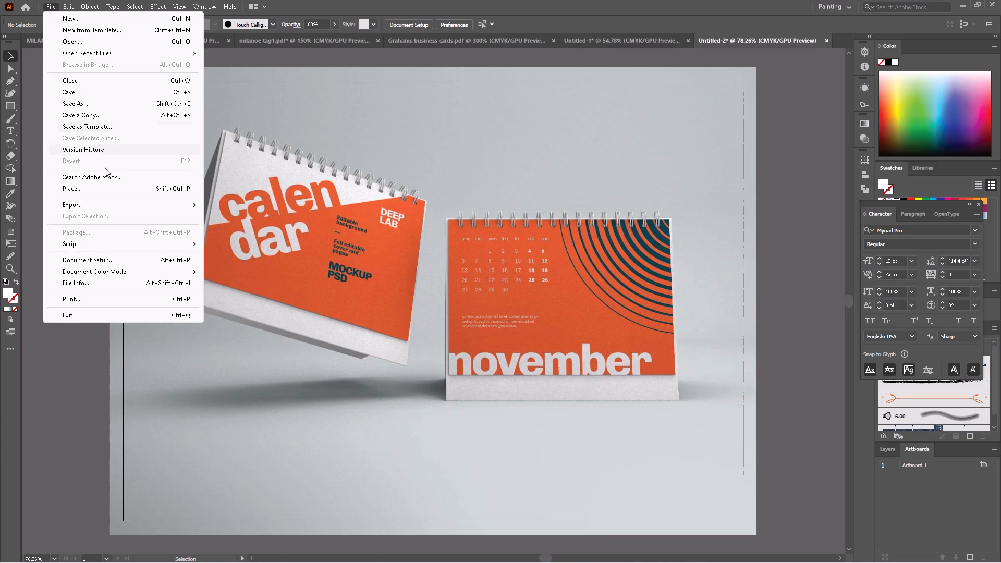
pyautogui.click(88, 185)
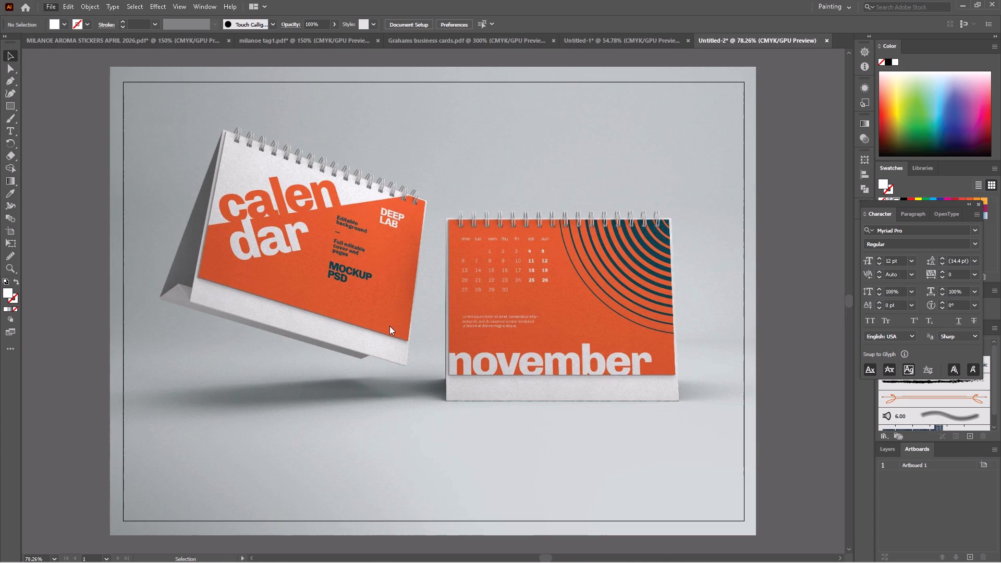
pyautogui.click(125, 336)
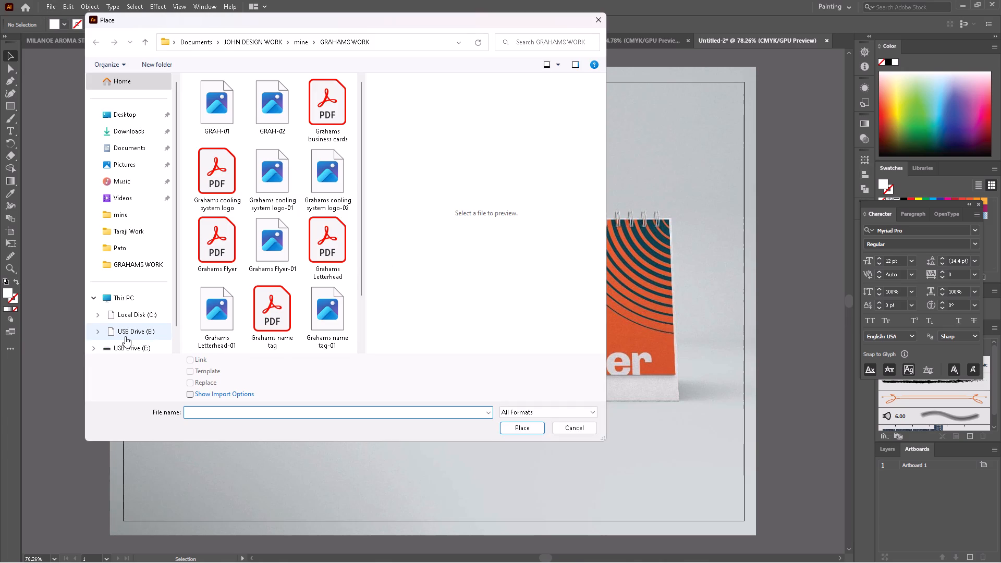
pyautogui.click(234, 109)
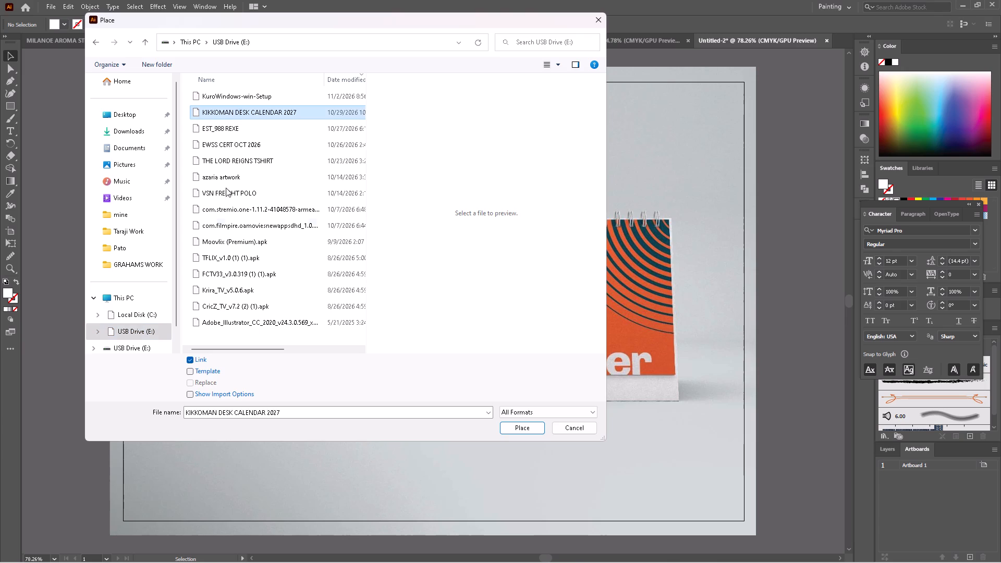
pyautogui.click(217, 395)
pyautogui.click(507, 428)
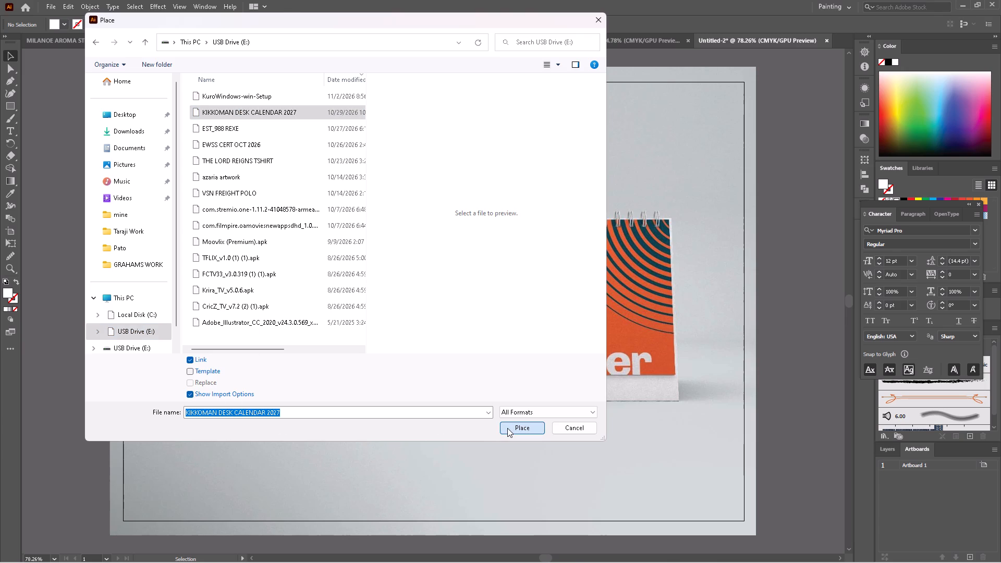
pyautogui.click(494, 323)
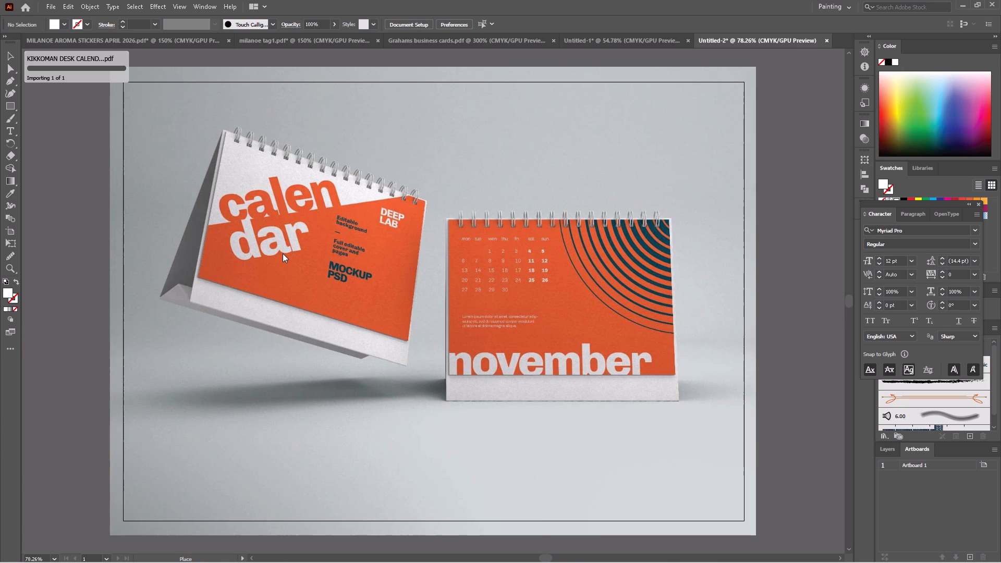
pyautogui.click(283, 253)
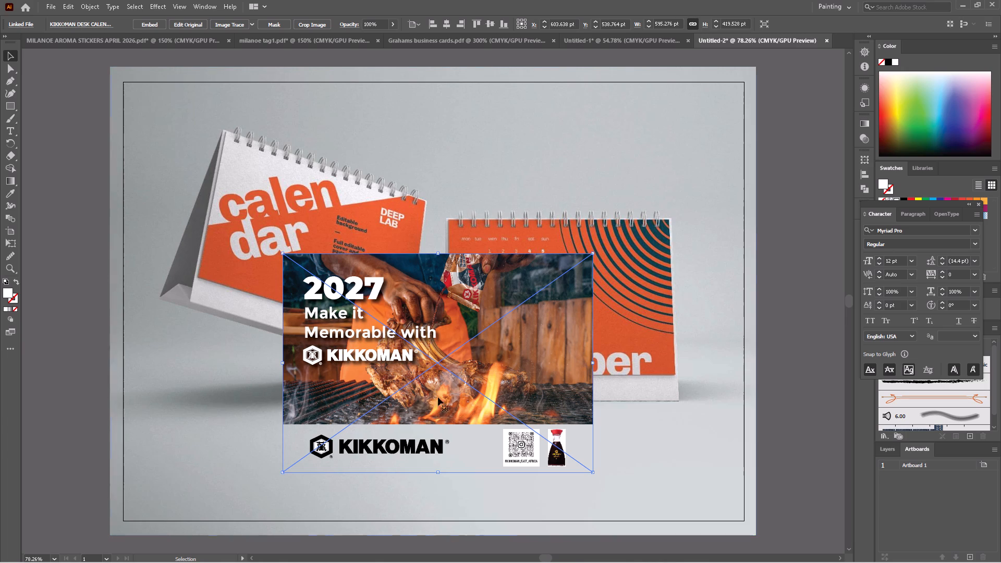
# Move the placed Kikkoman artwork off the artboard into the empty canvas to its left.
pyautogui.press('space')
pyautogui.press('space')
pyautogui.press('space')
pyautogui.press('space')
pyautogui.press('space')
pyautogui.press('space')
pyautogui.press('space')
pyautogui.moveTo(430, 392); pyautogui.dragTo(721, 389)
pyautogui.moveTo(716, 358); pyautogui.dragTo(241, 367)
pyautogui.moveTo(251, 370); pyautogui.dragTo(235, 368)
# Draw a white rectangle about 595 pt wide over the Kikkoman artwork, send it behind, and shorten it to the artwork's bottom edge.
pyautogui.click(15, 105)
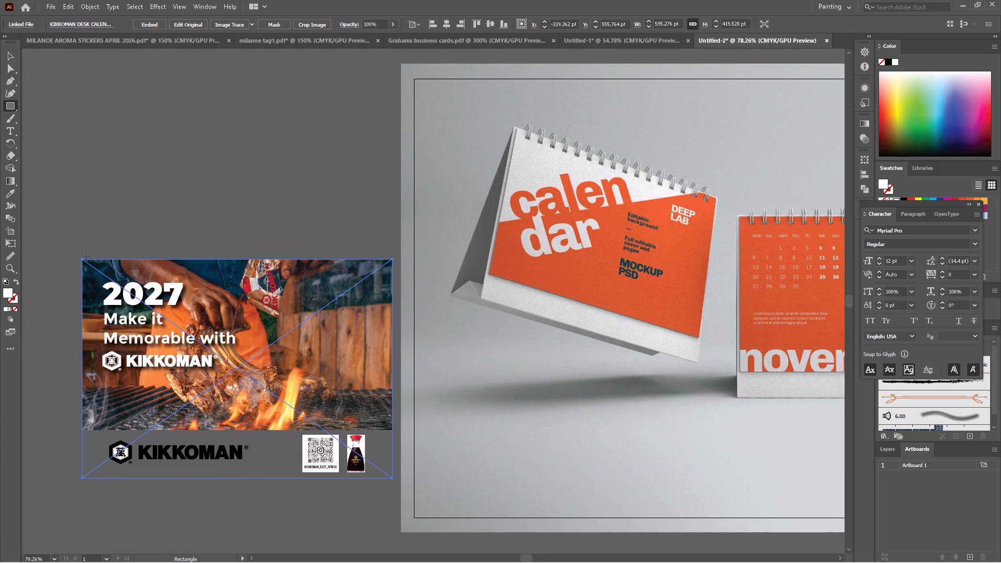
pyautogui.moveTo(83, 260); pyautogui.dragTo(398, 492)
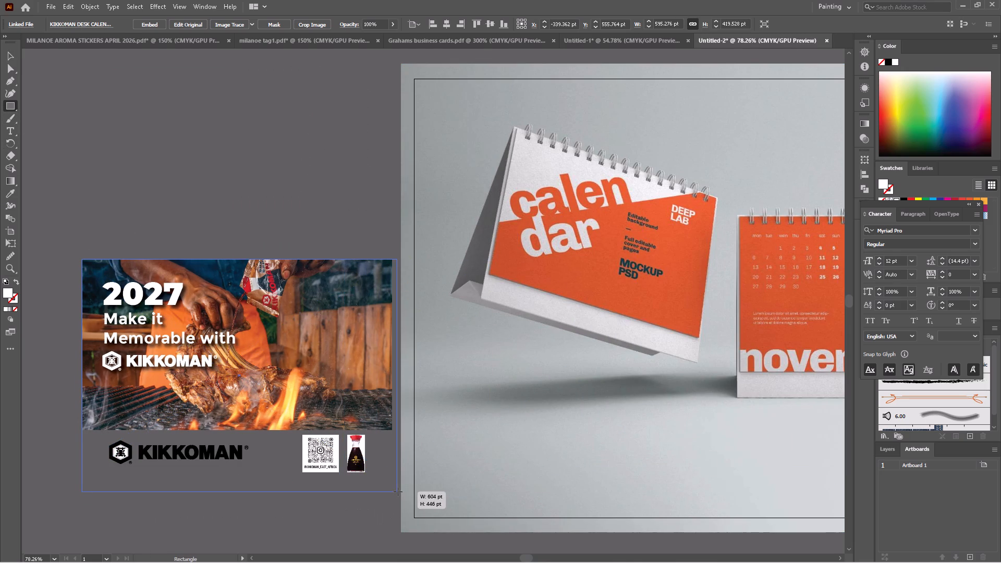
pyautogui.moveTo(398, 492); pyautogui.dragTo(393, 489)
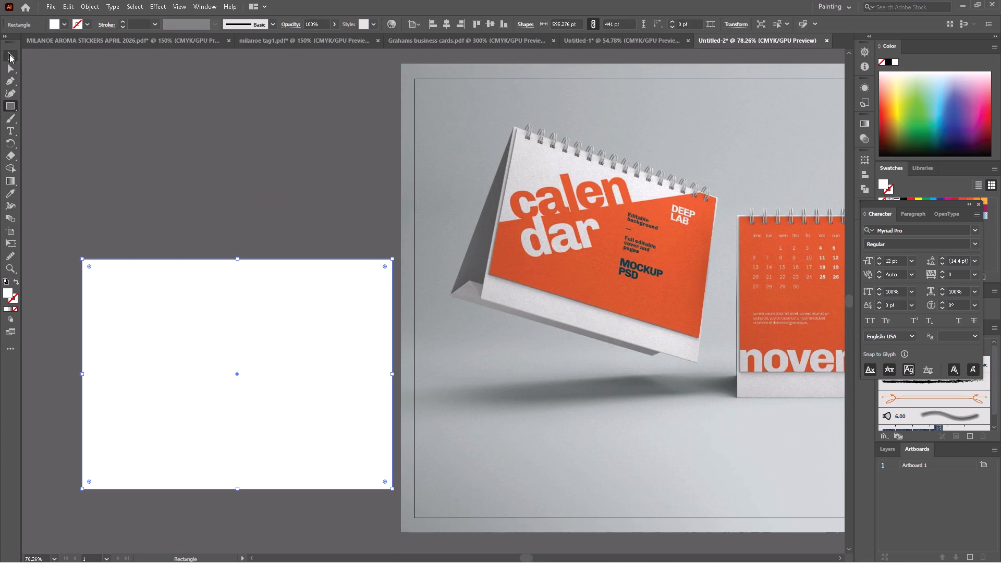
pyautogui.click(9, 54)
pyautogui.rightClick(233, 352)
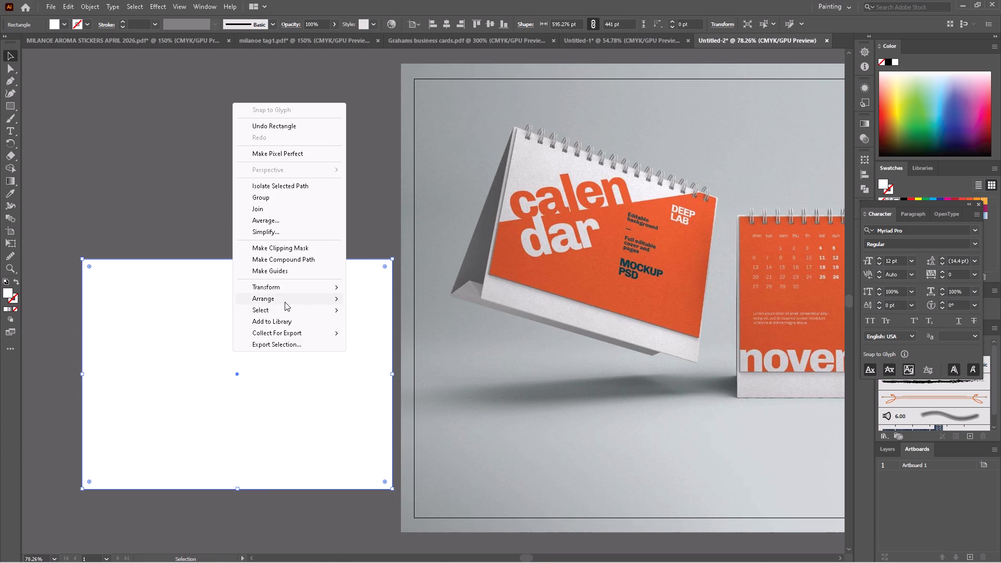
pyautogui.click(379, 331)
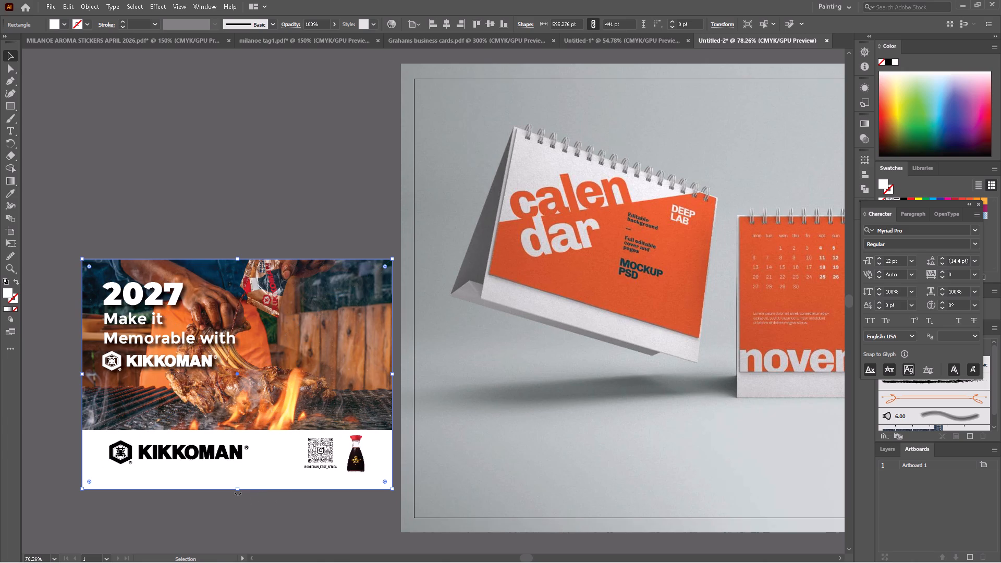
pyautogui.moveTo(236, 489); pyautogui.dragTo(241, 478)
pyautogui.click(256, 503)
pyautogui.moveTo(328, 507); pyautogui.dragTo(247, 323)
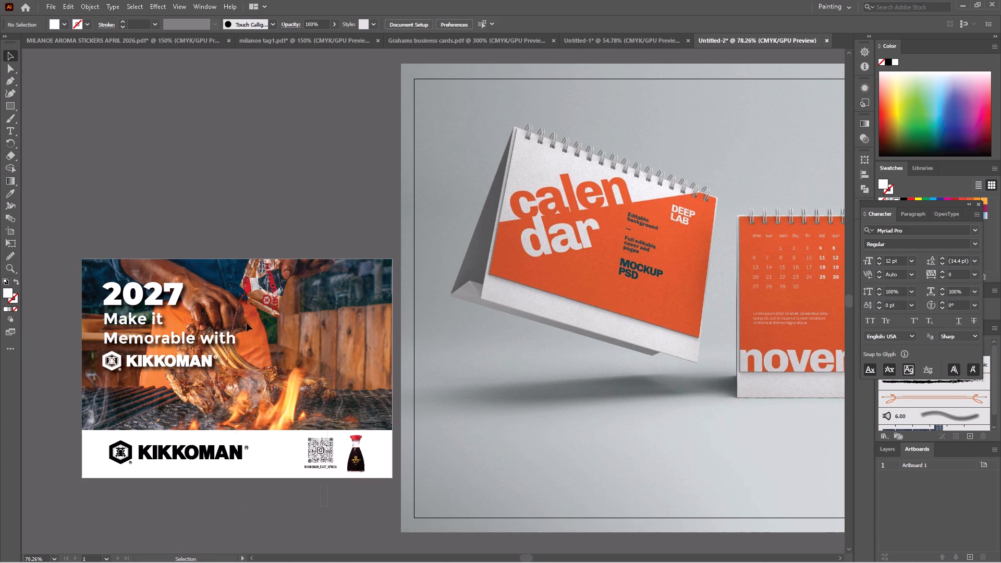
pyautogui.moveTo(247, 323); pyautogui.dragTo(203, 251)
pyautogui.click(244, 179)
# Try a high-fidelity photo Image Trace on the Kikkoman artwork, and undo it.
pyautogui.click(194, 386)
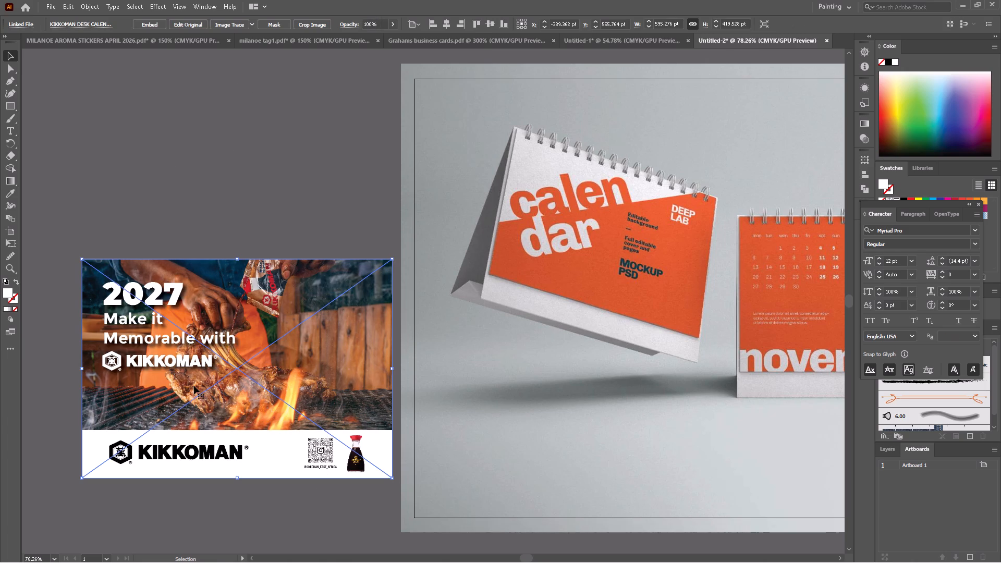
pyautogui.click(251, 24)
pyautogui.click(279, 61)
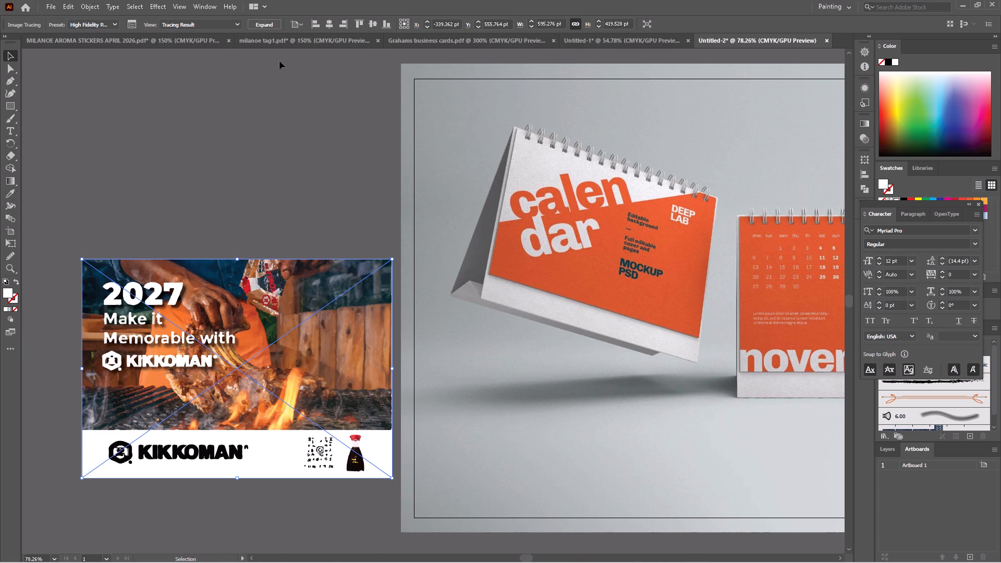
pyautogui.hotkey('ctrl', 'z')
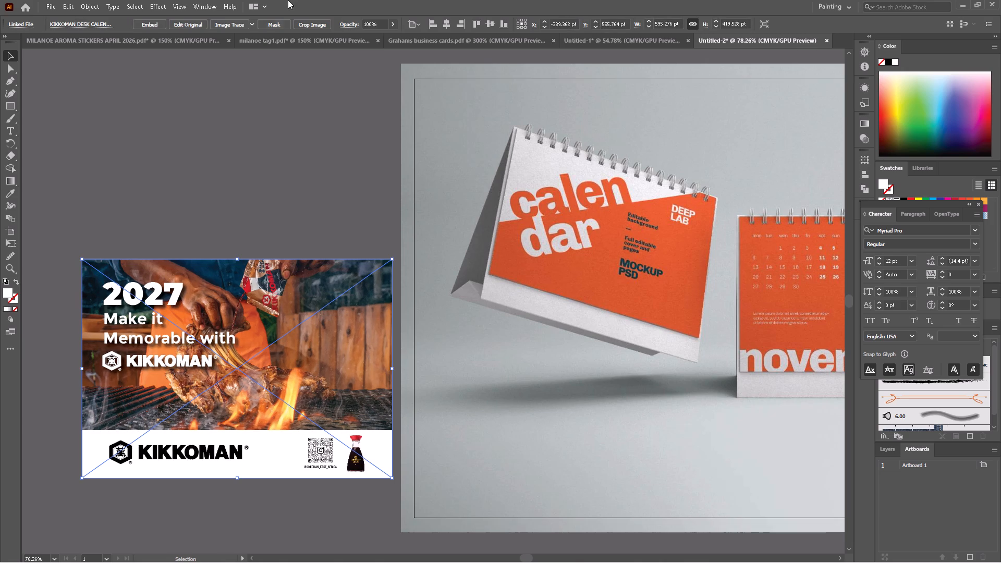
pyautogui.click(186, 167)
# Flatten transparency of the artwork and white rectangle with raster/vector balance 100, text converted to outlines and alpha transparency preserved.
pyautogui.moveTo(142, 177); pyautogui.dragTo(288, 561)
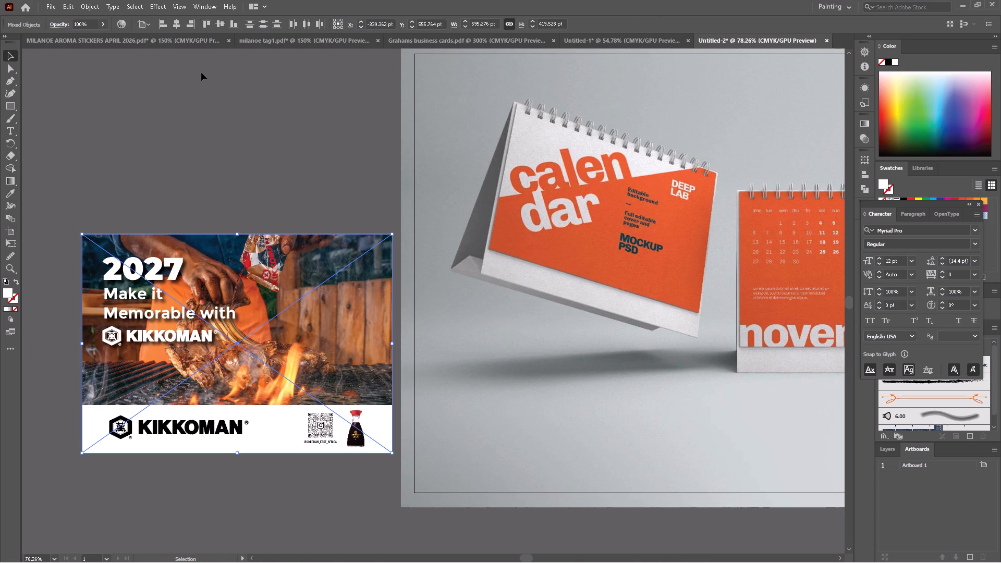
pyautogui.click(91, 5)
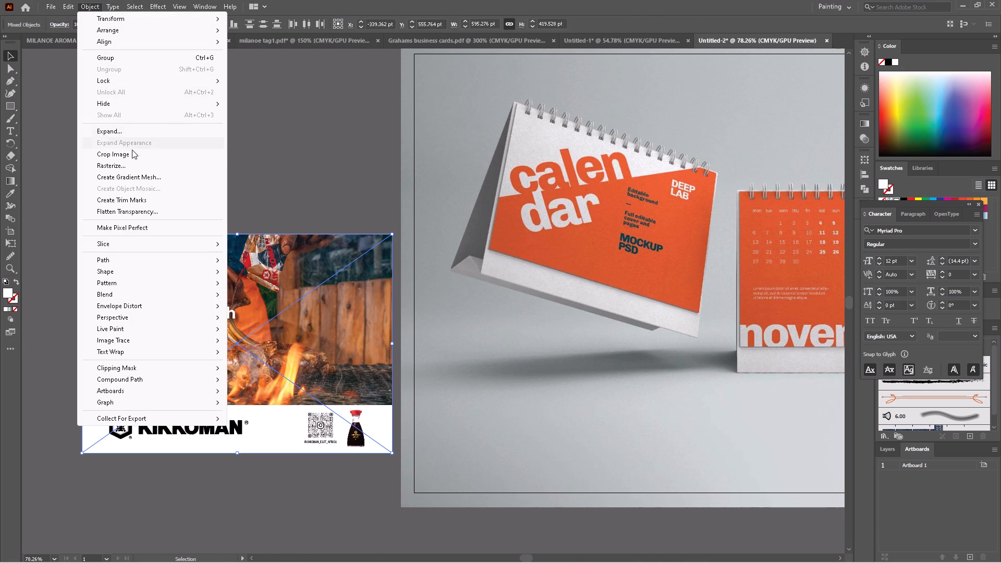
pyautogui.click(127, 209)
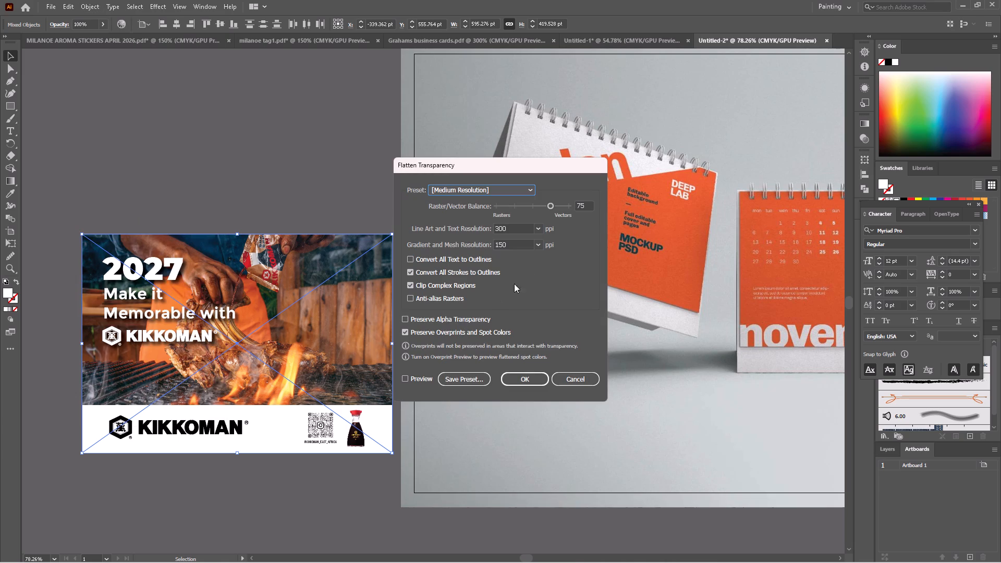
pyautogui.moveTo(556, 207); pyautogui.dragTo(582, 207)
pyautogui.click(450, 257)
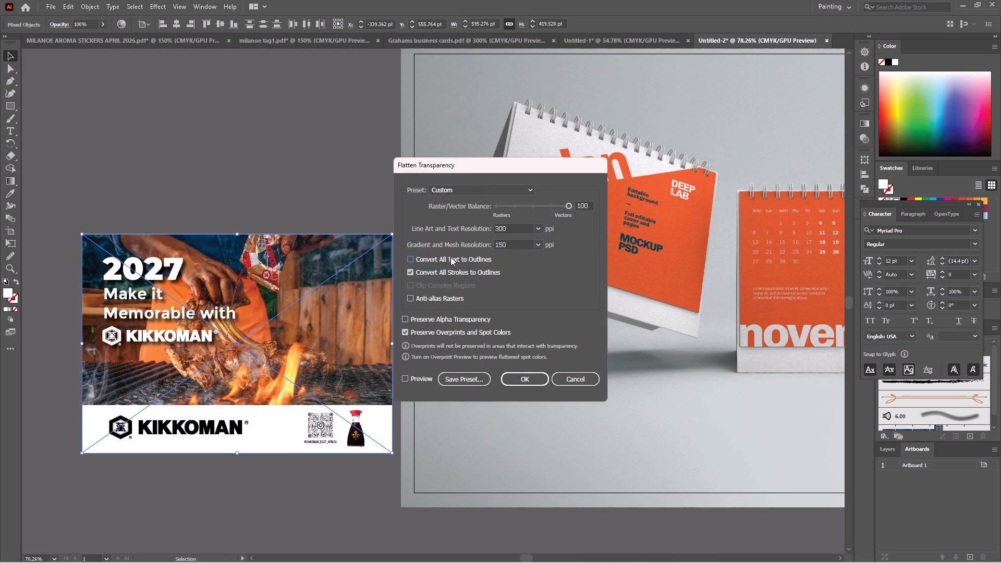
pyautogui.click(445, 319)
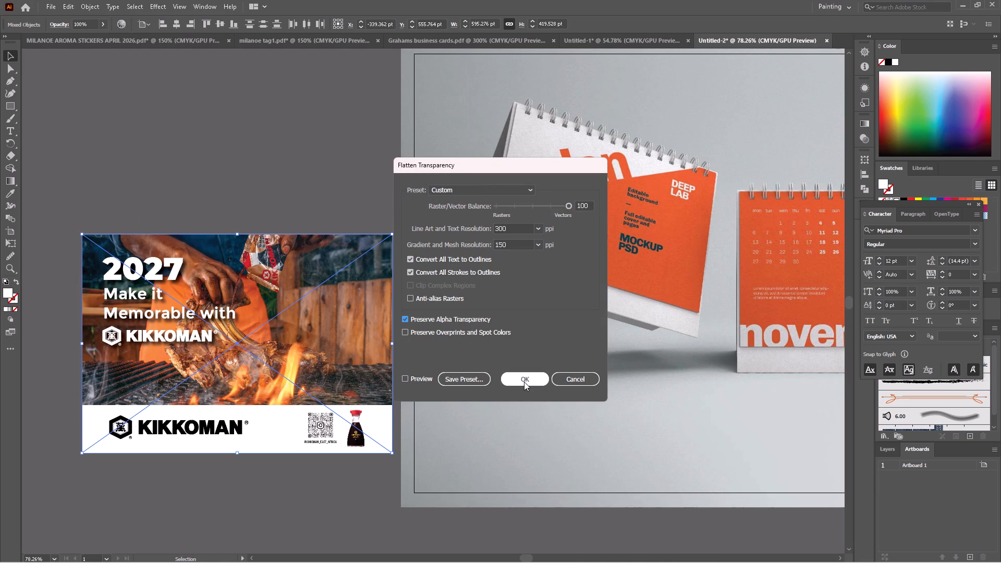
pyautogui.click(524, 382)
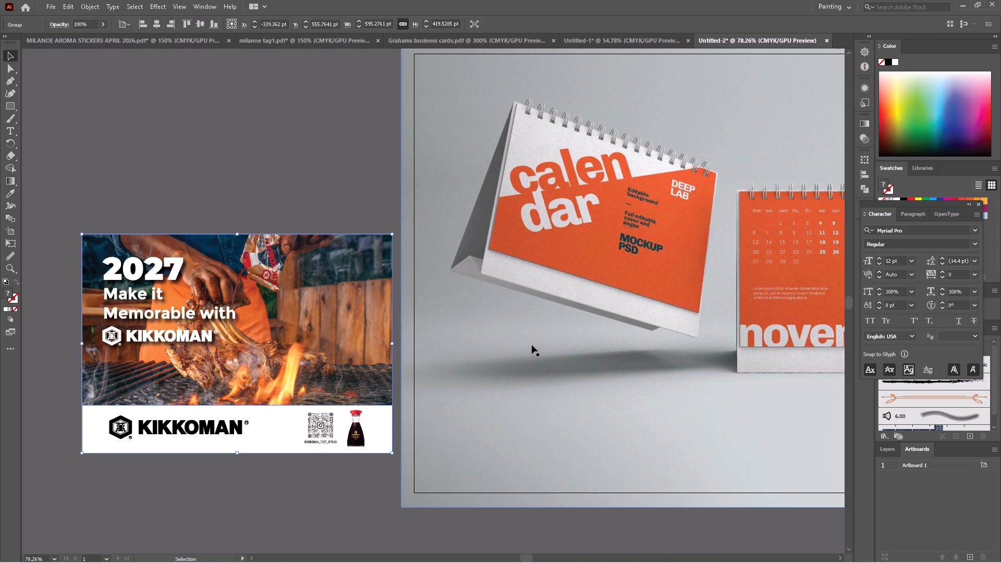
# Move the flattened Kikkoman group farther left of the artboard and slightly up on the canvas.
pyautogui.press('space')
pyautogui.press('space')
pyautogui.press('space')
pyautogui.press('space')
pyautogui.press('space')
pyautogui.press('space')
pyautogui.press('space')
pyautogui.press('space')
pyautogui.press('space')
pyautogui.press('space')
pyautogui.press('space')
pyautogui.press('space')
pyautogui.press('space')
pyautogui.press('space')
pyautogui.press('space')
pyautogui.press('space')
pyautogui.moveTo(299, 381); pyautogui.dragTo(567, 382)
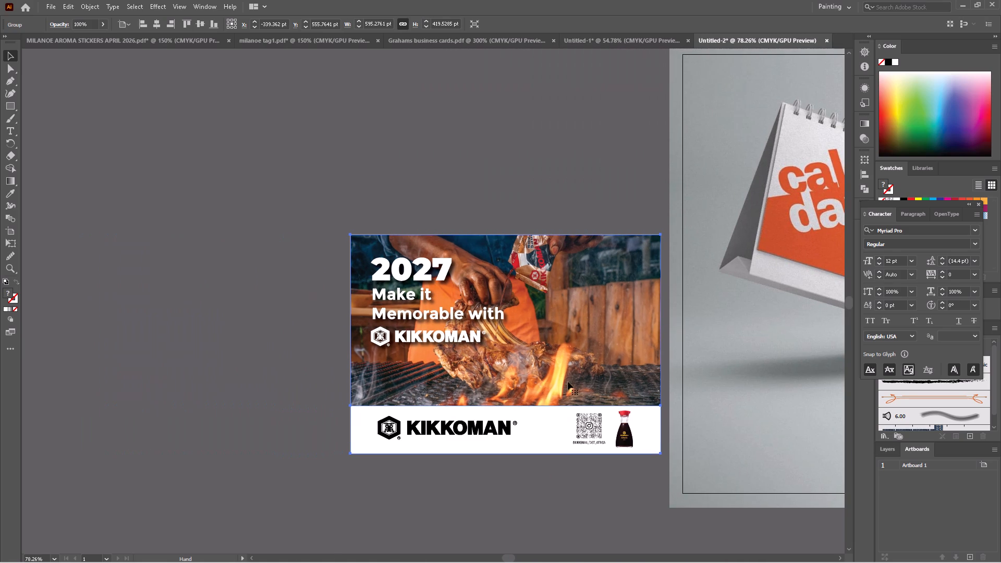
pyautogui.moveTo(556, 345); pyautogui.dragTo(448, 325)
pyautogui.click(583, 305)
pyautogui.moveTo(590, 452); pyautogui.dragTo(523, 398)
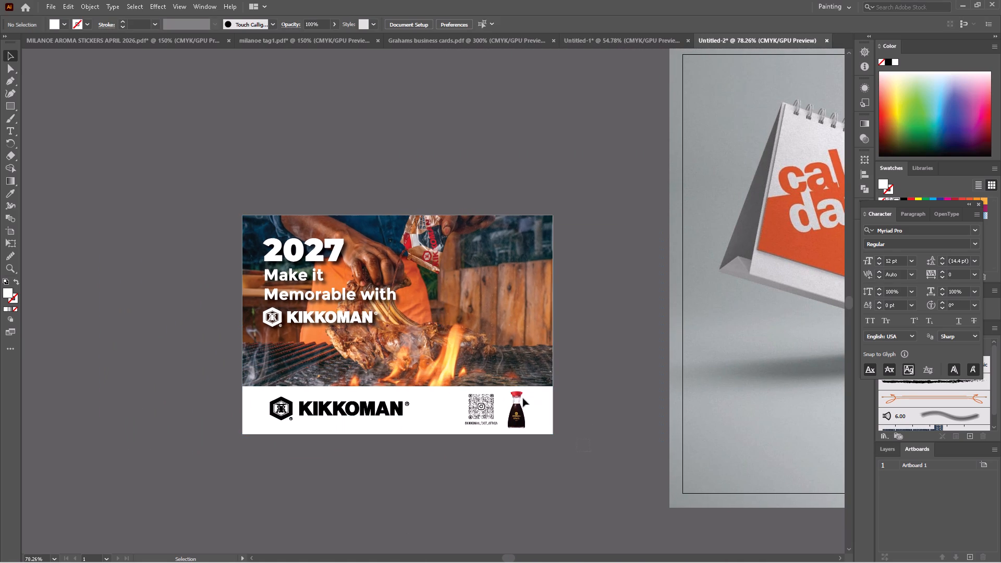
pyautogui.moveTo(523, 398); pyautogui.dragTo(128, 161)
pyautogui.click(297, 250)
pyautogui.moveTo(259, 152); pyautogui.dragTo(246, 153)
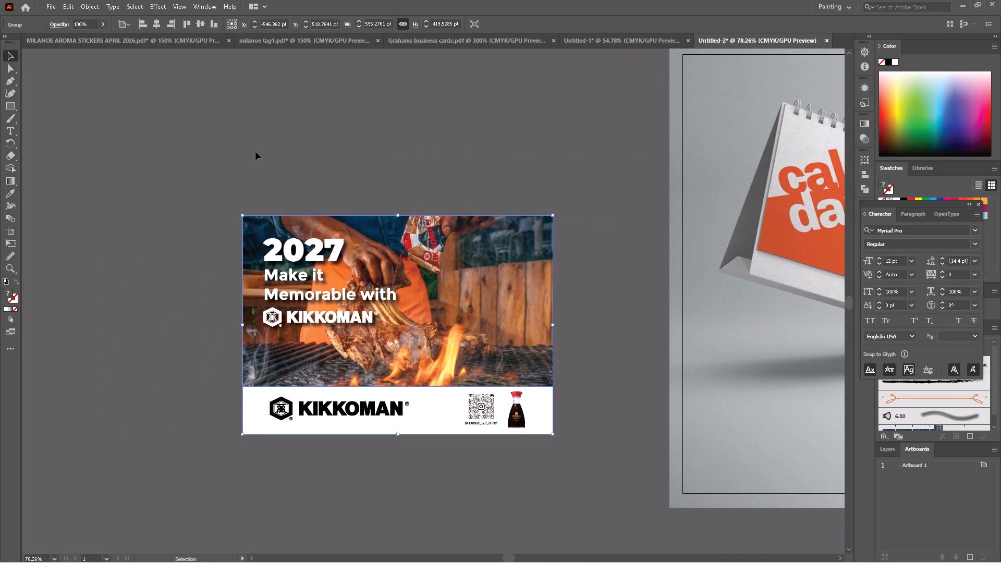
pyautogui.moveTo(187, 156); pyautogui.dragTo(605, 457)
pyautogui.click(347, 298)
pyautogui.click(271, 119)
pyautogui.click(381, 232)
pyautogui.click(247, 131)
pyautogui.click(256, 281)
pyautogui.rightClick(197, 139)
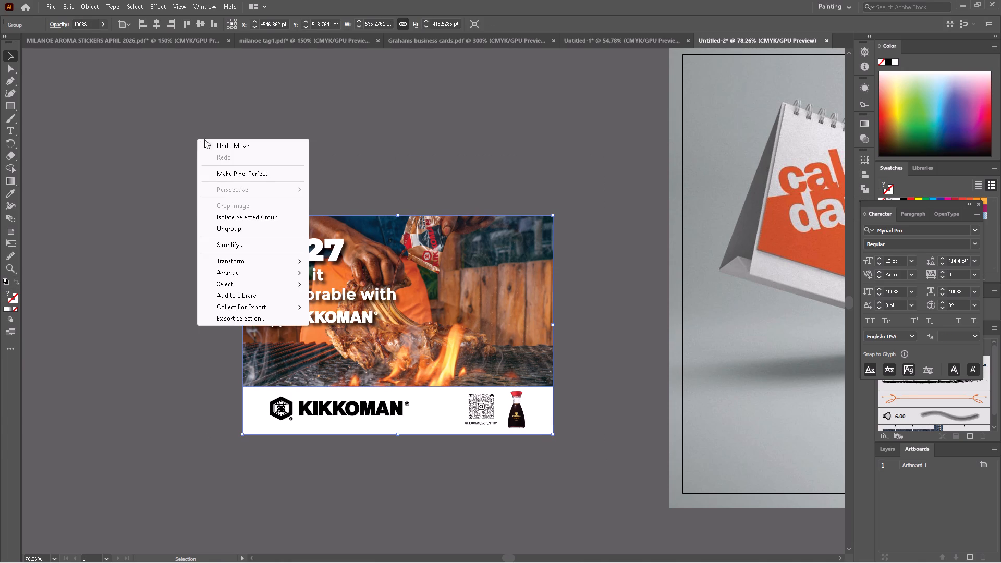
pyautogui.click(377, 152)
# Free-distort the flattened Kikkoman group by pulling its upper-left corner down and slightly outward, and deselect it.
pyautogui.moveTo(144, 219); pyautogui.dragTo(546, 508)
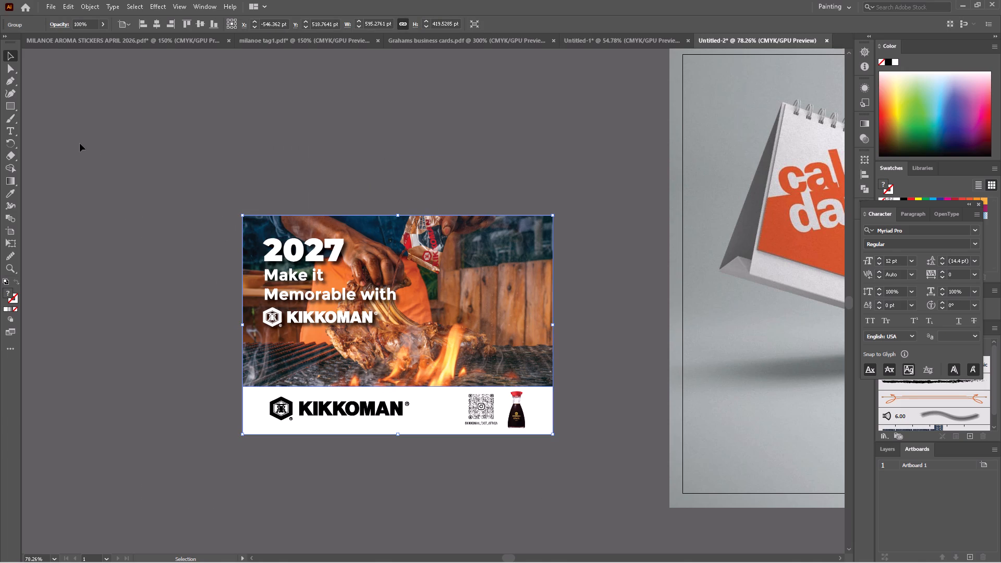
pyautogui.click(12, 242)
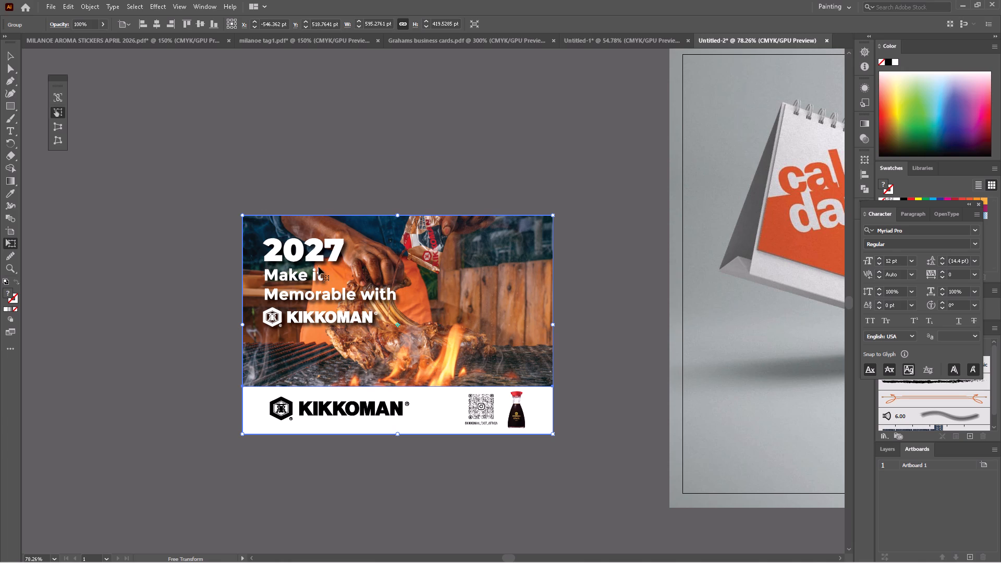
pyautogui.click(56, 140)
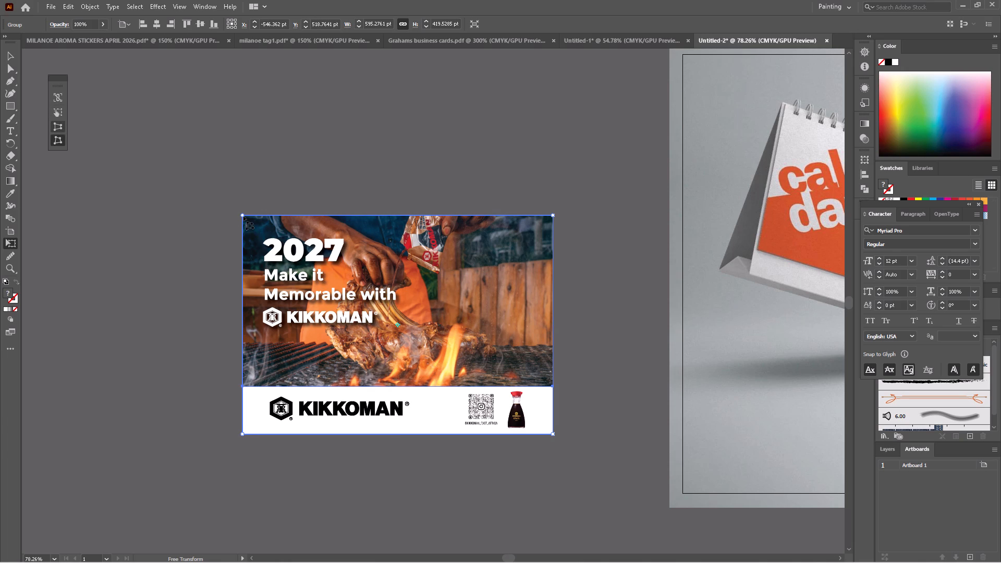
pyautogui.moveTo(243, 215); pyautogui.dragTo(237, 244)
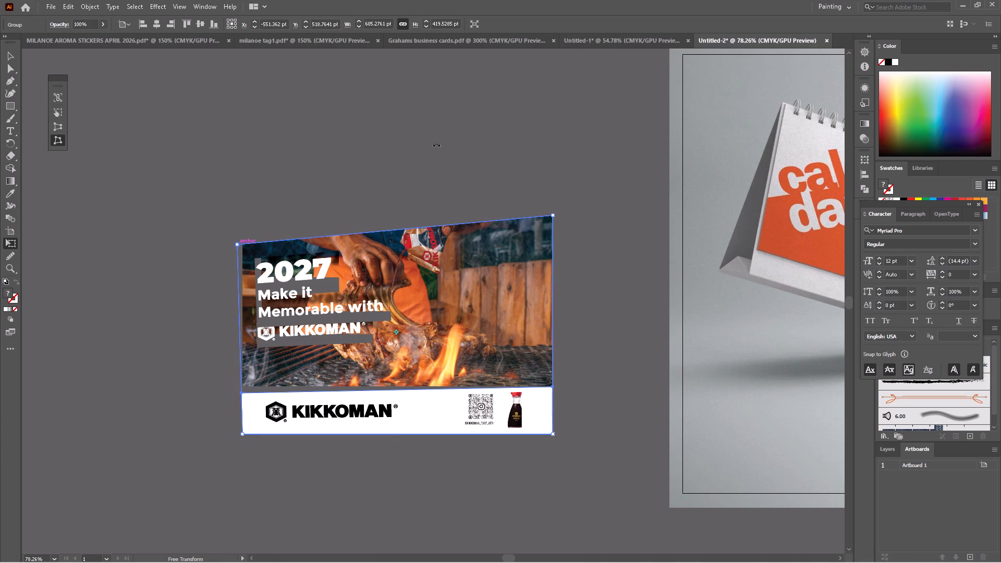
pyautogui.click(10, 50)
pyautogui.click(316, 159)
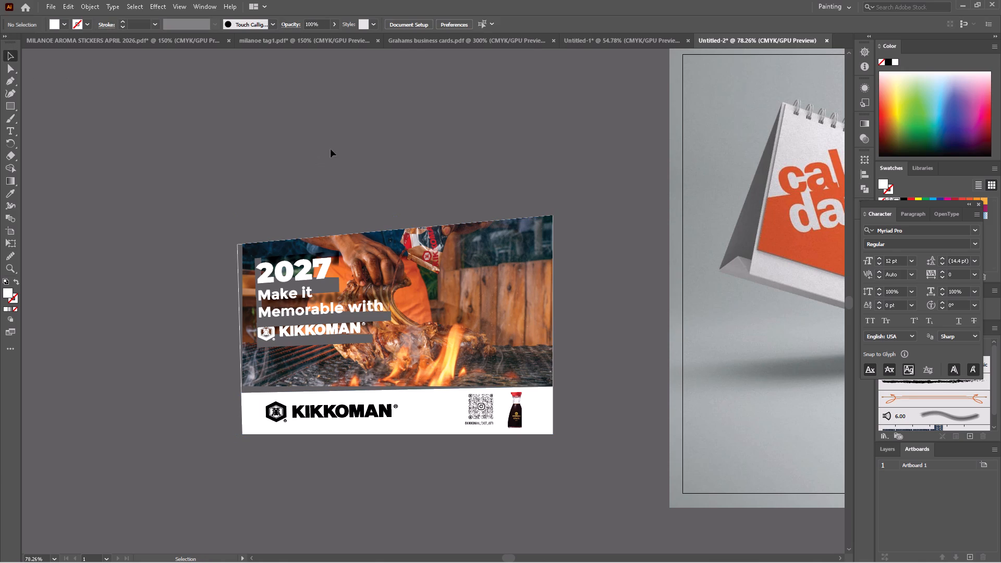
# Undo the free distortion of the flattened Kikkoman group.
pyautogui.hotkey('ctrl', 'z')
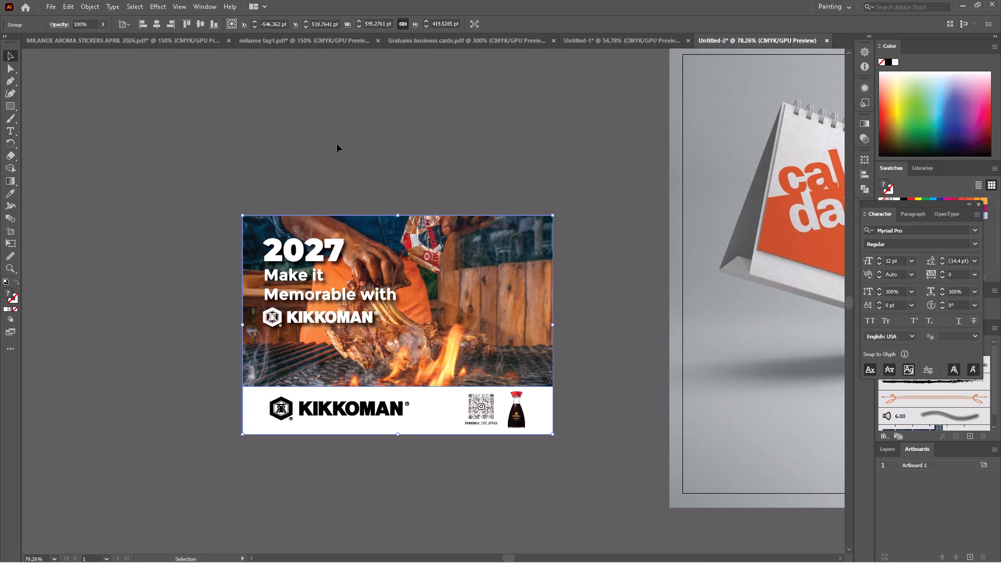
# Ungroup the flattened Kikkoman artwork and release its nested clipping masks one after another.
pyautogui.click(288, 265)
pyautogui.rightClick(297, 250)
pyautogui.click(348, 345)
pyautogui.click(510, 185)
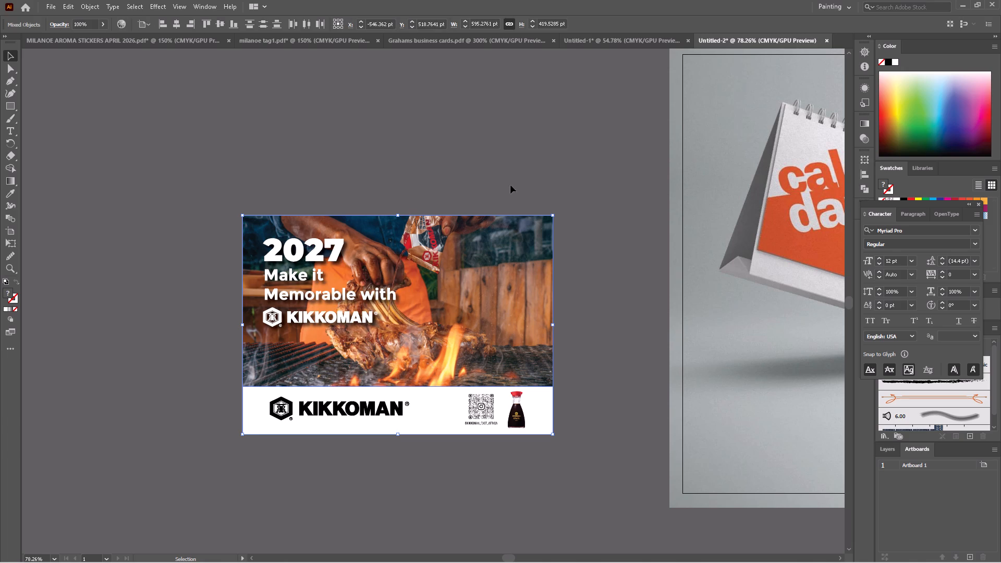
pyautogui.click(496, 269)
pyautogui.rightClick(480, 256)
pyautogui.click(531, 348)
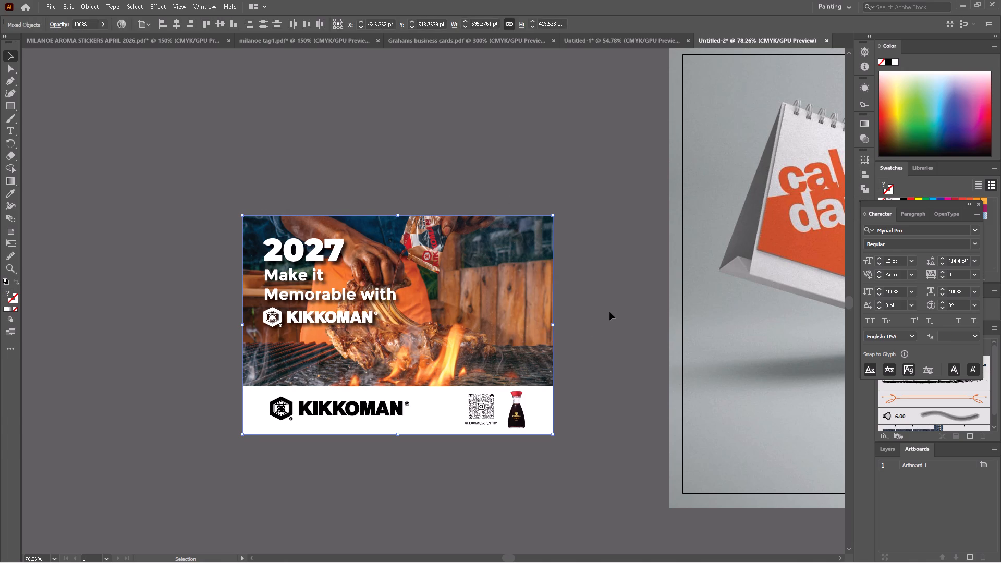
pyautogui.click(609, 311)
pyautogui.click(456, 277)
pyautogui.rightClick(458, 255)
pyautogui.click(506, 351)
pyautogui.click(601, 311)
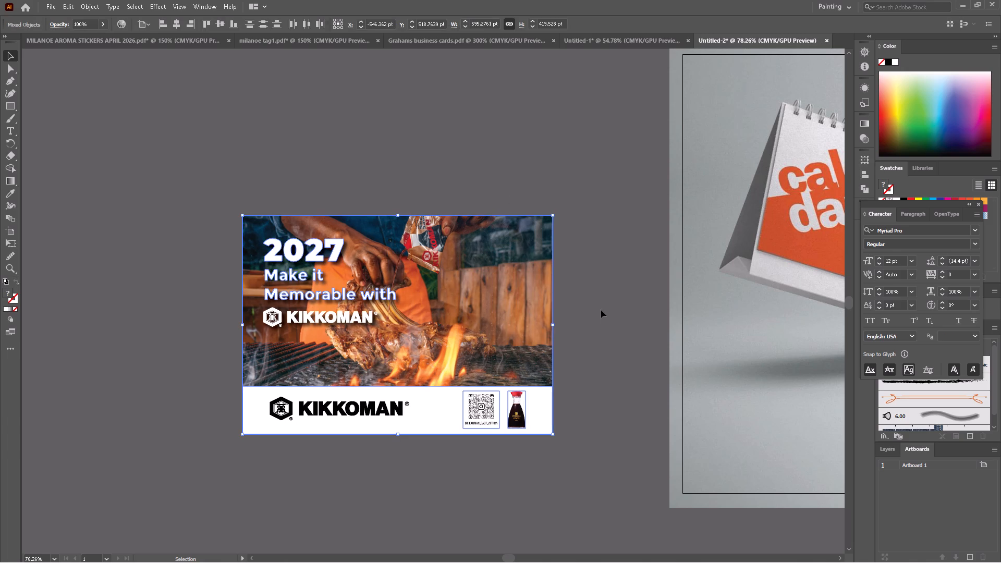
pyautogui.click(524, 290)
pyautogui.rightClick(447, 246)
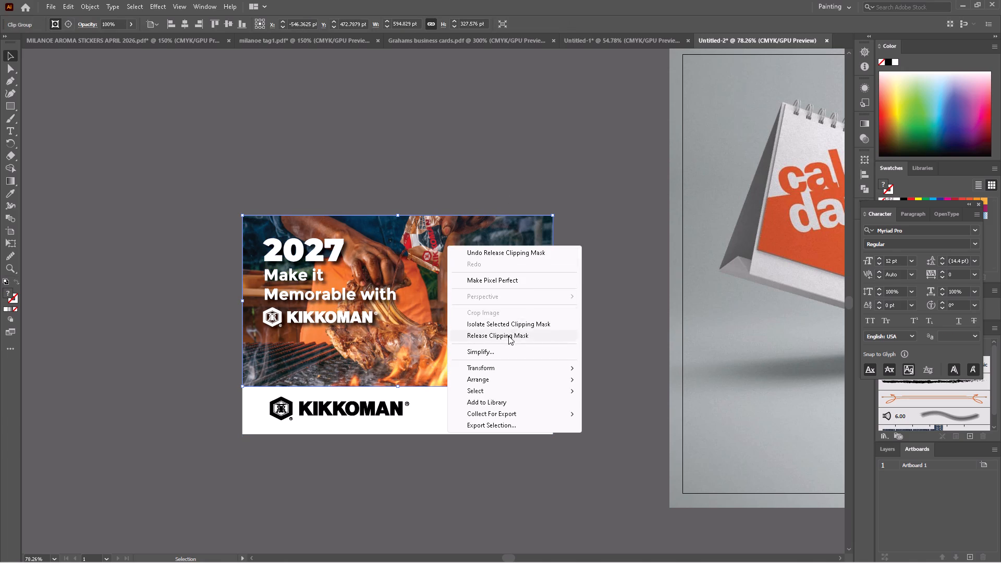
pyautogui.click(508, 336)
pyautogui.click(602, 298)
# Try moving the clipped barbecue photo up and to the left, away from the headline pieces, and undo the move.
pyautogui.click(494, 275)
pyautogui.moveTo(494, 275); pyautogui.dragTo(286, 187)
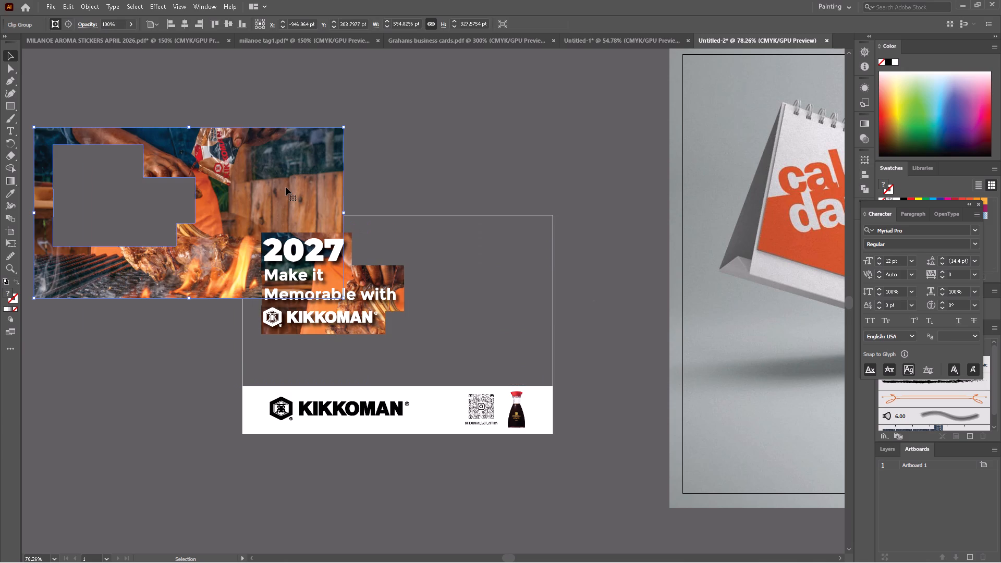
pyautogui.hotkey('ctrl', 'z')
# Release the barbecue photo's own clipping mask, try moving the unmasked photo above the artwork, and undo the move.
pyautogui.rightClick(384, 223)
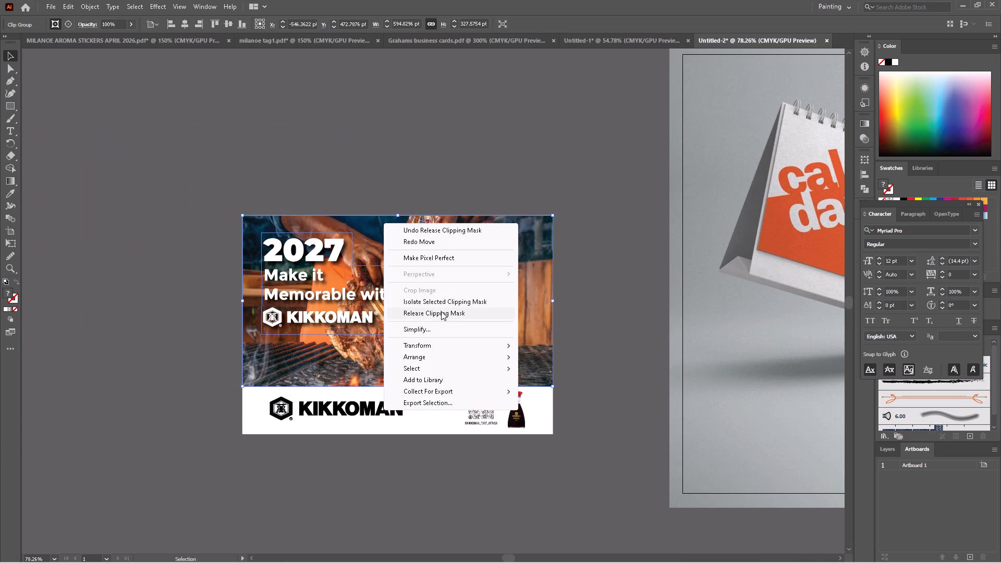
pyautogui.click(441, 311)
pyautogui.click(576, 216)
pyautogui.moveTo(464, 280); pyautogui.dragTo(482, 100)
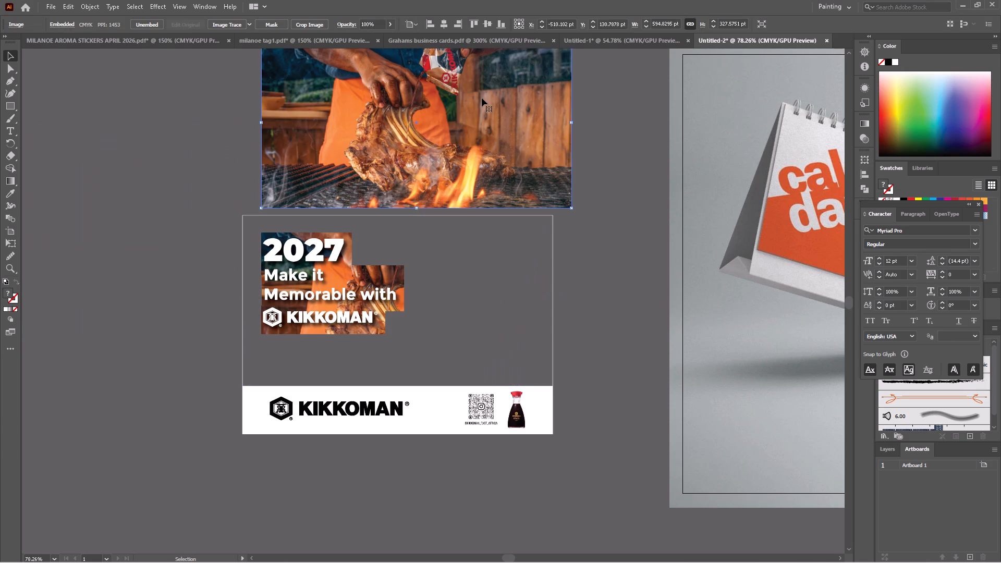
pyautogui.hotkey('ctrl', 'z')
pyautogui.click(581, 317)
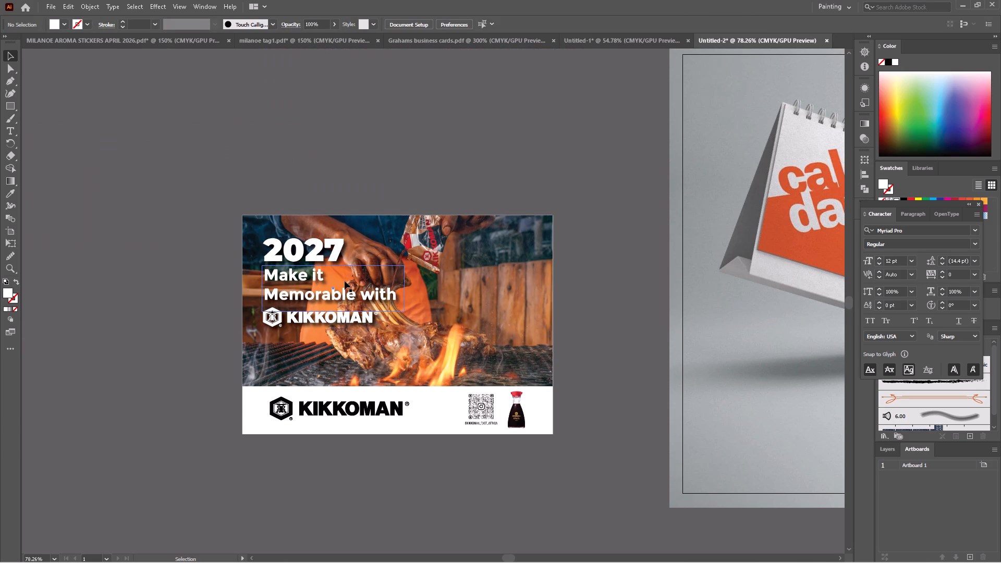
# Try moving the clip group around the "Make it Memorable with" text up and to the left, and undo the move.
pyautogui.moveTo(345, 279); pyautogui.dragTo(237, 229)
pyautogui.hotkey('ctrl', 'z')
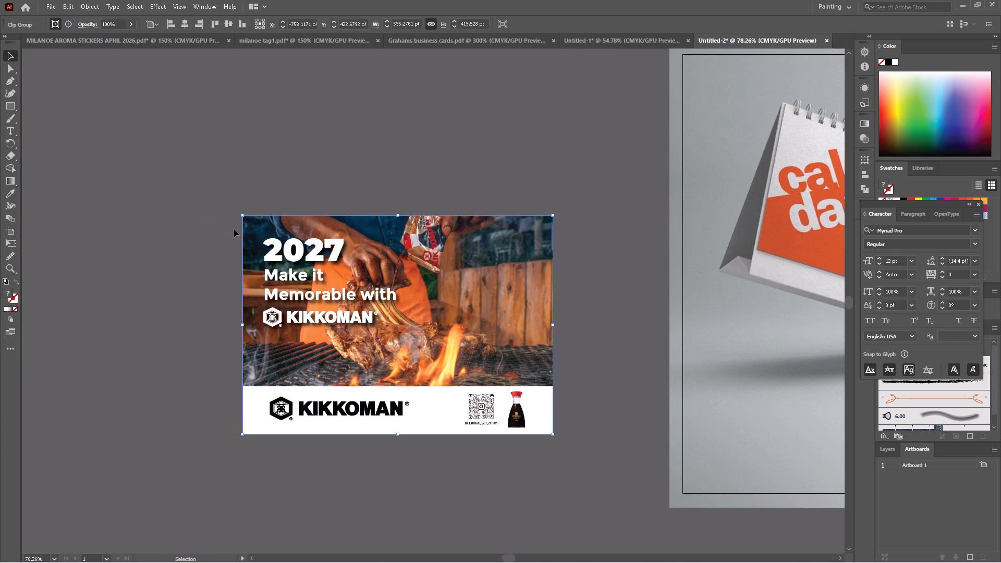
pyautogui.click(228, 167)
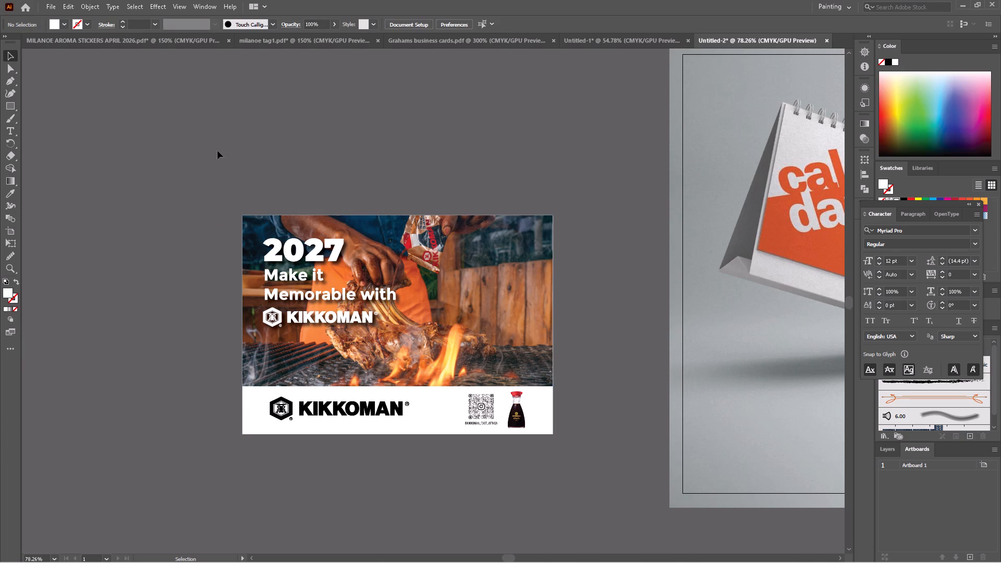
# Delete all the flattened Kikkoman artwork pieces beside the artboard.
pyautogui.moveTo(193, 139); pyautogui.dragTo(660, 498)
pyautogui.press('BackSpace')
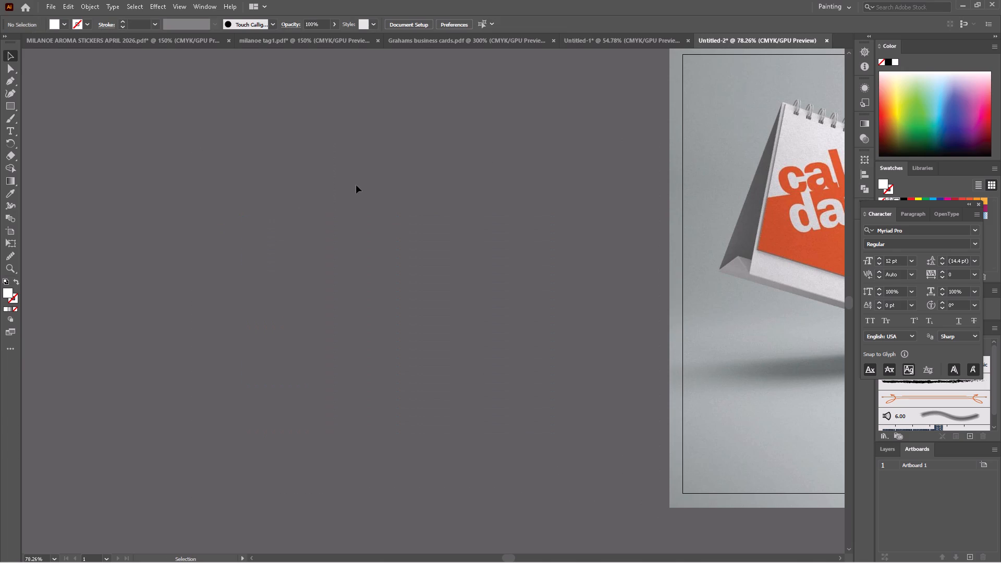
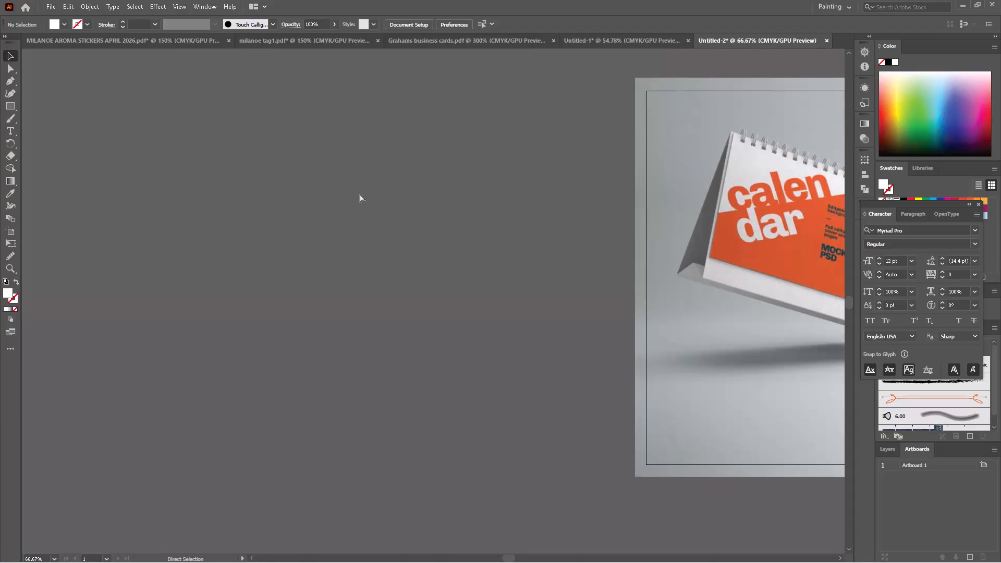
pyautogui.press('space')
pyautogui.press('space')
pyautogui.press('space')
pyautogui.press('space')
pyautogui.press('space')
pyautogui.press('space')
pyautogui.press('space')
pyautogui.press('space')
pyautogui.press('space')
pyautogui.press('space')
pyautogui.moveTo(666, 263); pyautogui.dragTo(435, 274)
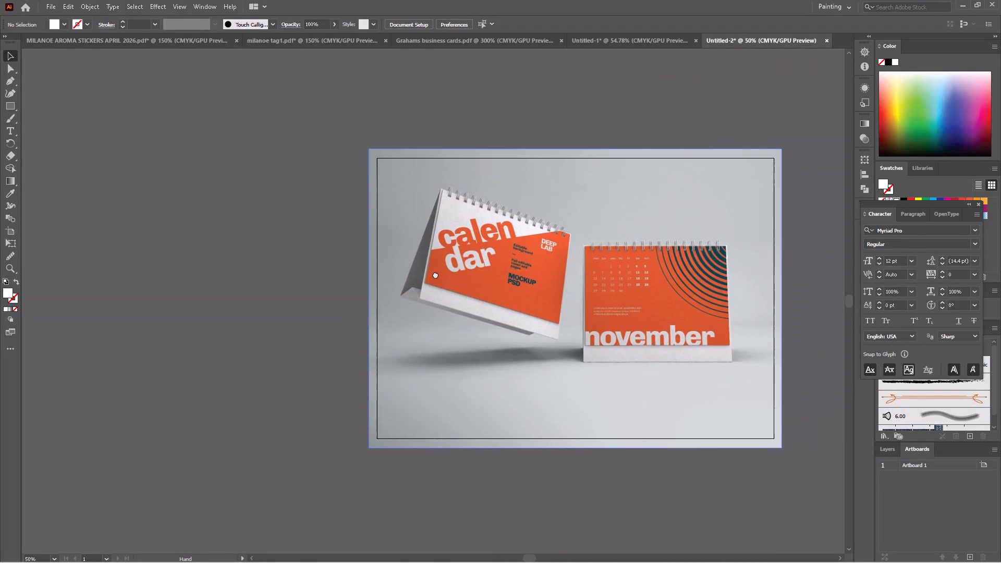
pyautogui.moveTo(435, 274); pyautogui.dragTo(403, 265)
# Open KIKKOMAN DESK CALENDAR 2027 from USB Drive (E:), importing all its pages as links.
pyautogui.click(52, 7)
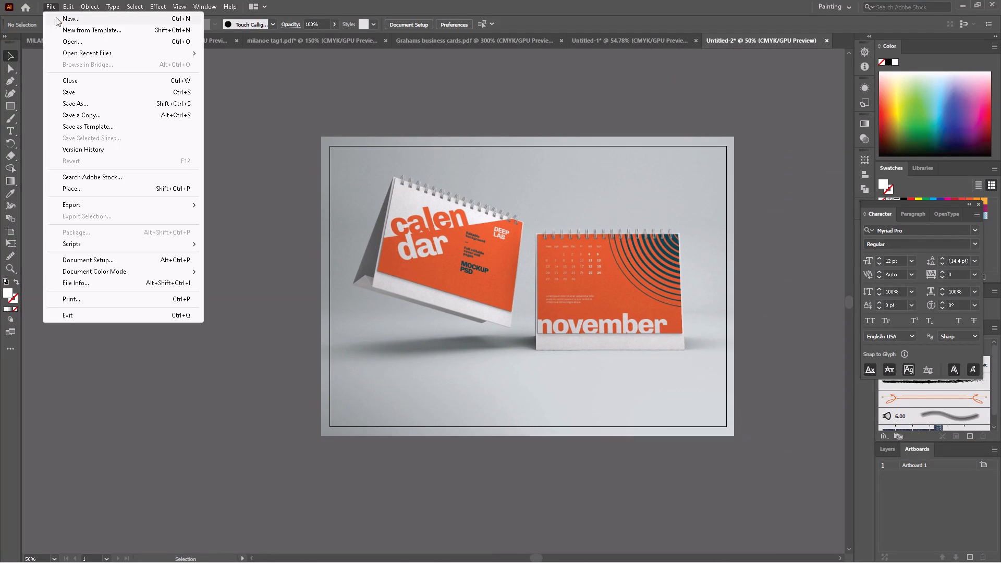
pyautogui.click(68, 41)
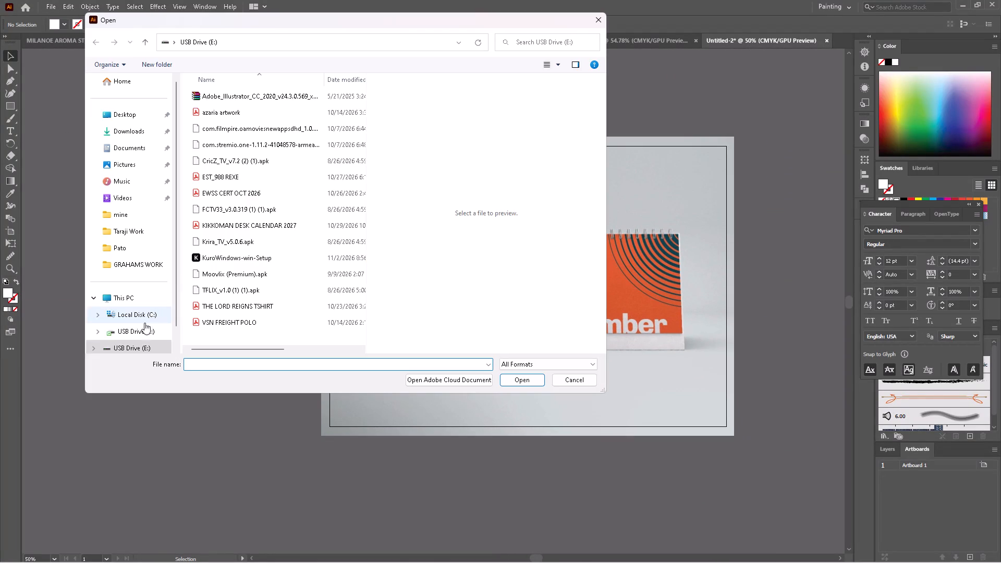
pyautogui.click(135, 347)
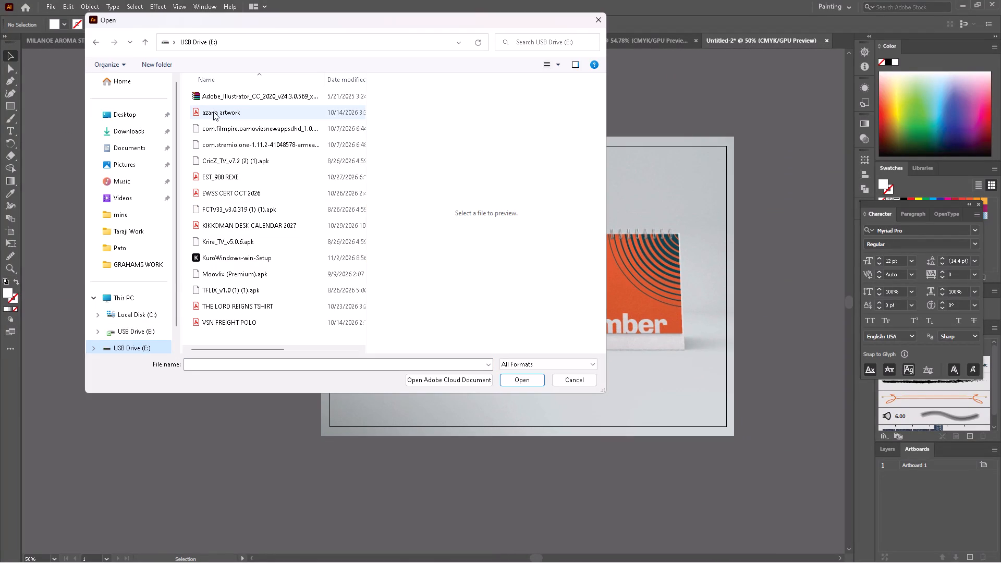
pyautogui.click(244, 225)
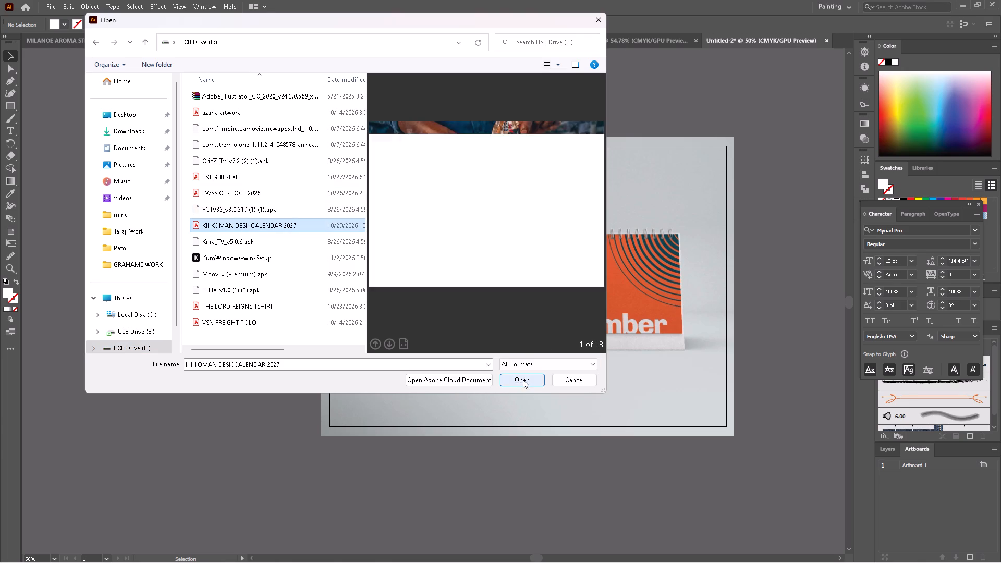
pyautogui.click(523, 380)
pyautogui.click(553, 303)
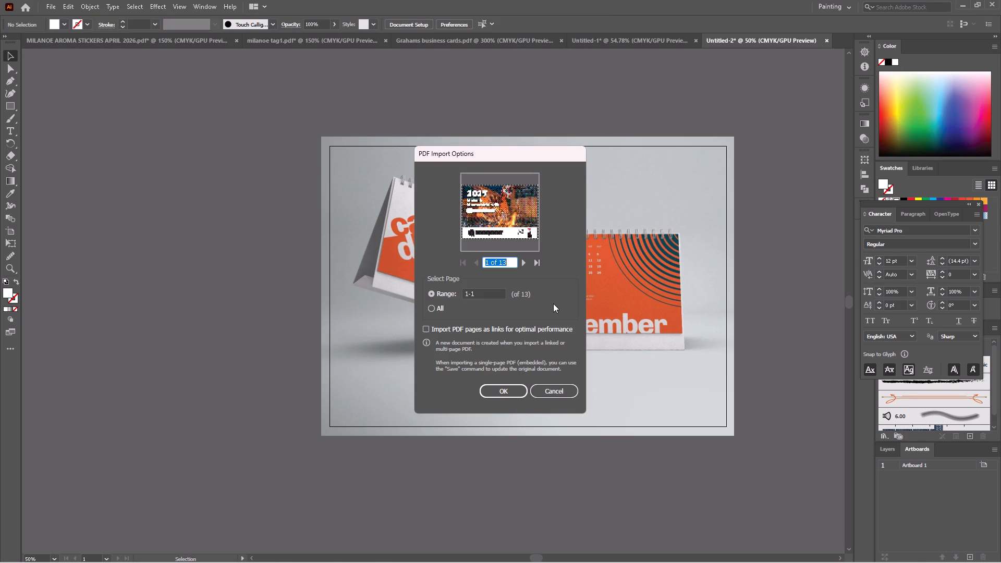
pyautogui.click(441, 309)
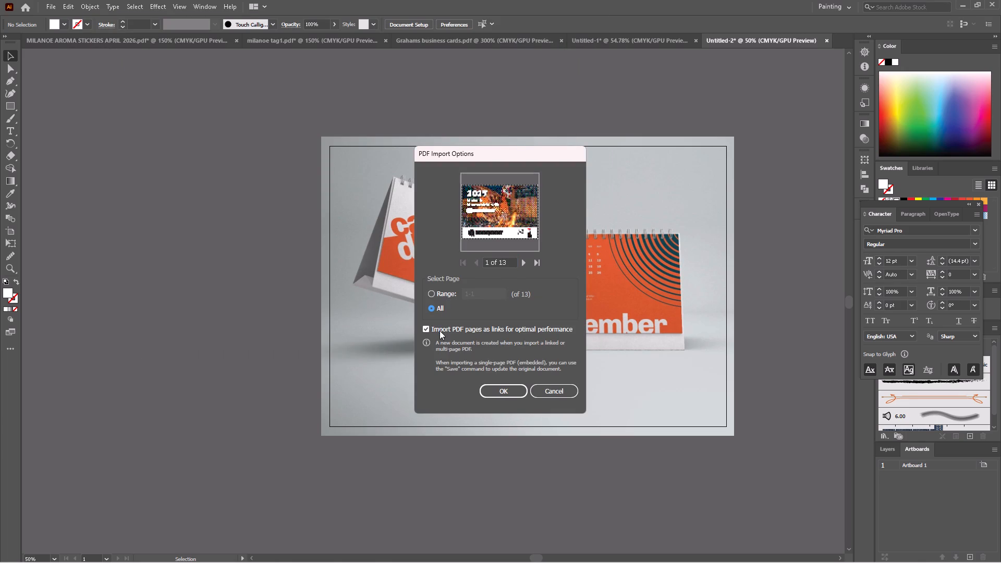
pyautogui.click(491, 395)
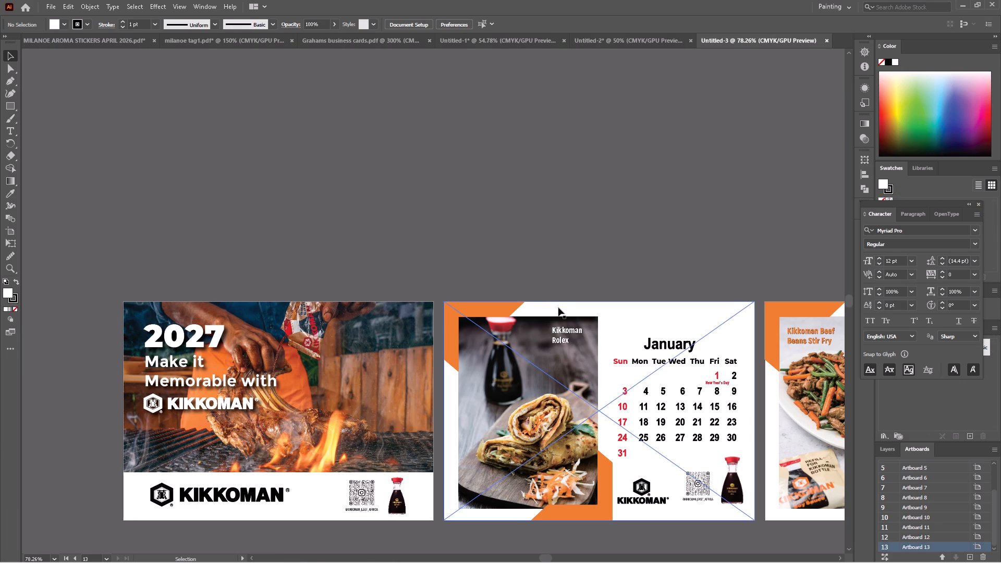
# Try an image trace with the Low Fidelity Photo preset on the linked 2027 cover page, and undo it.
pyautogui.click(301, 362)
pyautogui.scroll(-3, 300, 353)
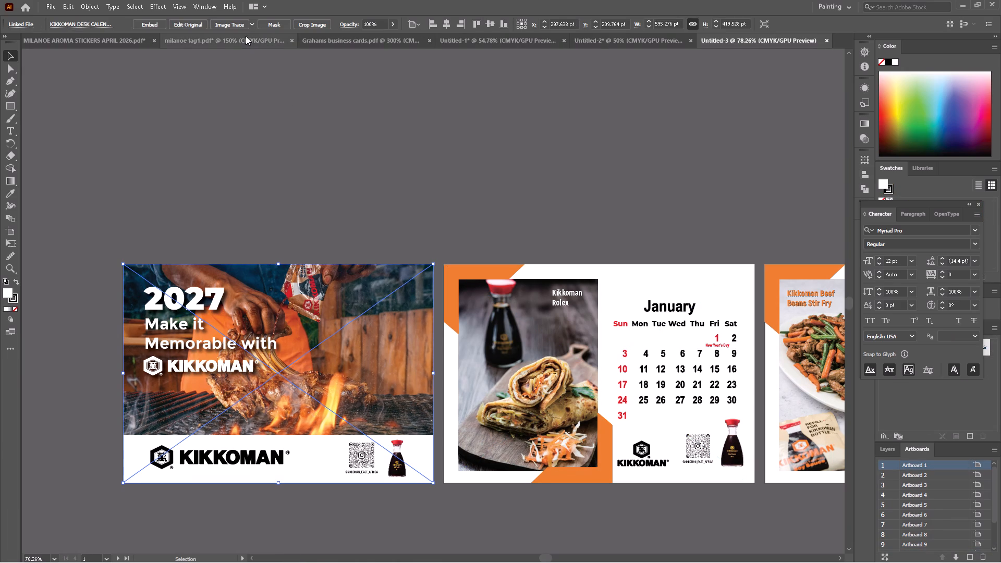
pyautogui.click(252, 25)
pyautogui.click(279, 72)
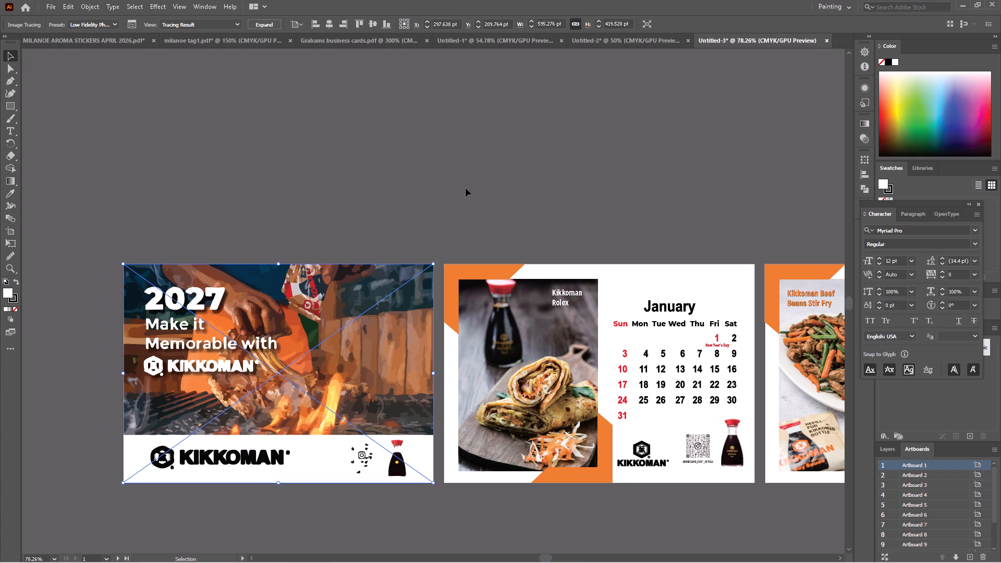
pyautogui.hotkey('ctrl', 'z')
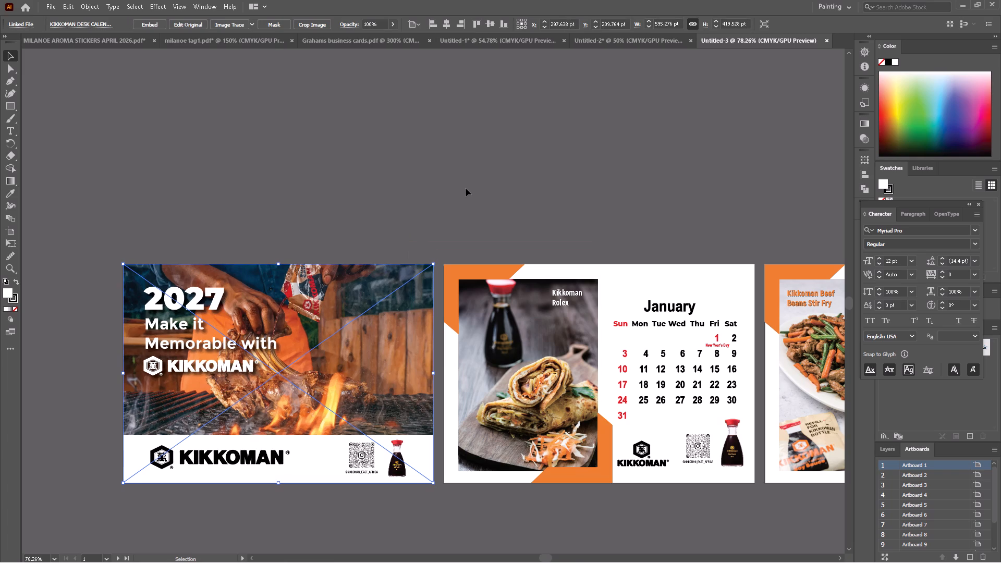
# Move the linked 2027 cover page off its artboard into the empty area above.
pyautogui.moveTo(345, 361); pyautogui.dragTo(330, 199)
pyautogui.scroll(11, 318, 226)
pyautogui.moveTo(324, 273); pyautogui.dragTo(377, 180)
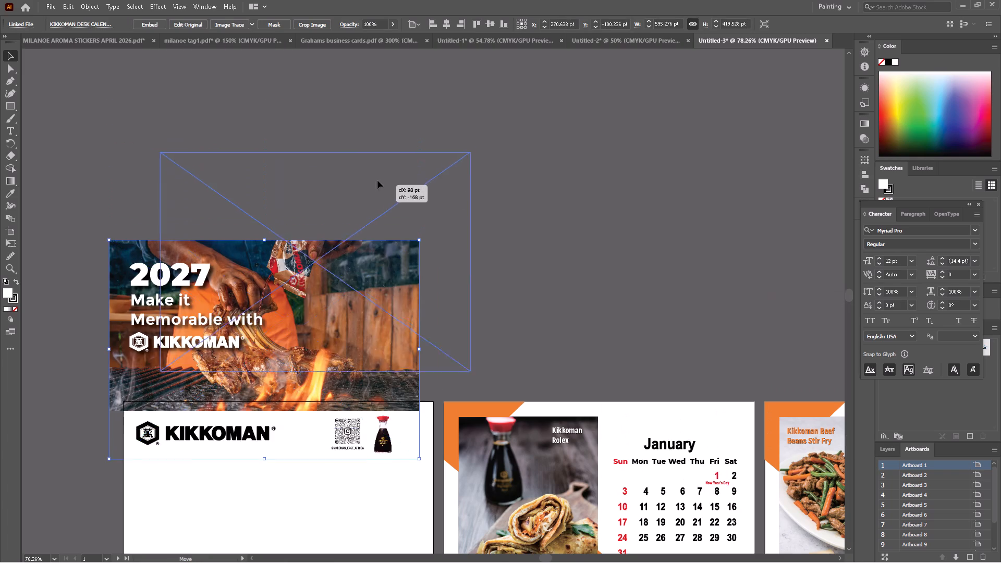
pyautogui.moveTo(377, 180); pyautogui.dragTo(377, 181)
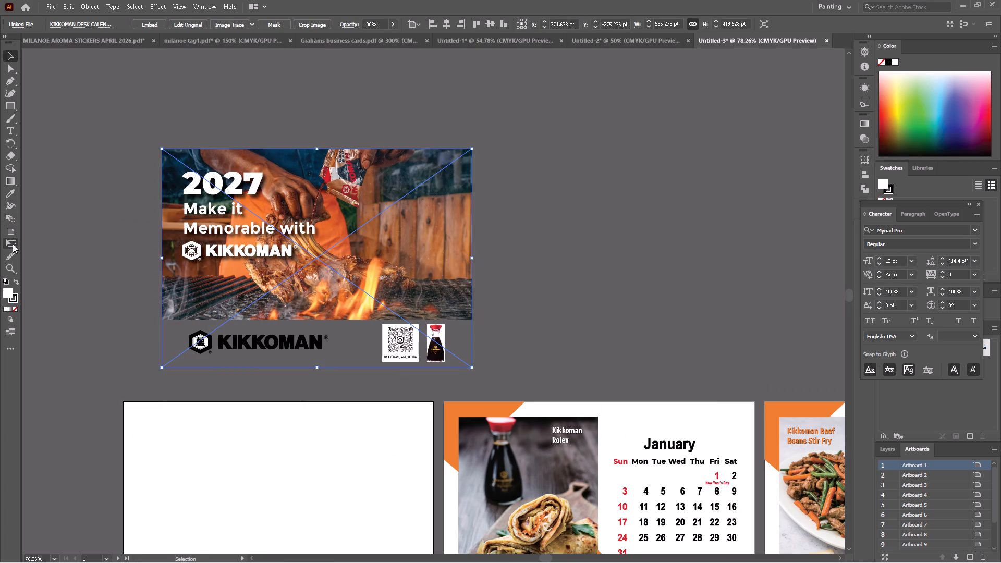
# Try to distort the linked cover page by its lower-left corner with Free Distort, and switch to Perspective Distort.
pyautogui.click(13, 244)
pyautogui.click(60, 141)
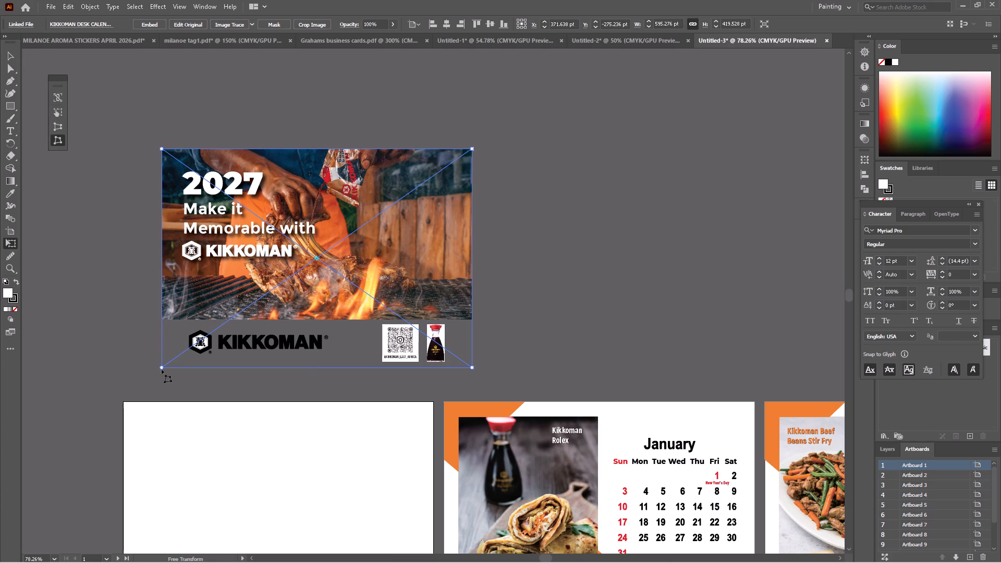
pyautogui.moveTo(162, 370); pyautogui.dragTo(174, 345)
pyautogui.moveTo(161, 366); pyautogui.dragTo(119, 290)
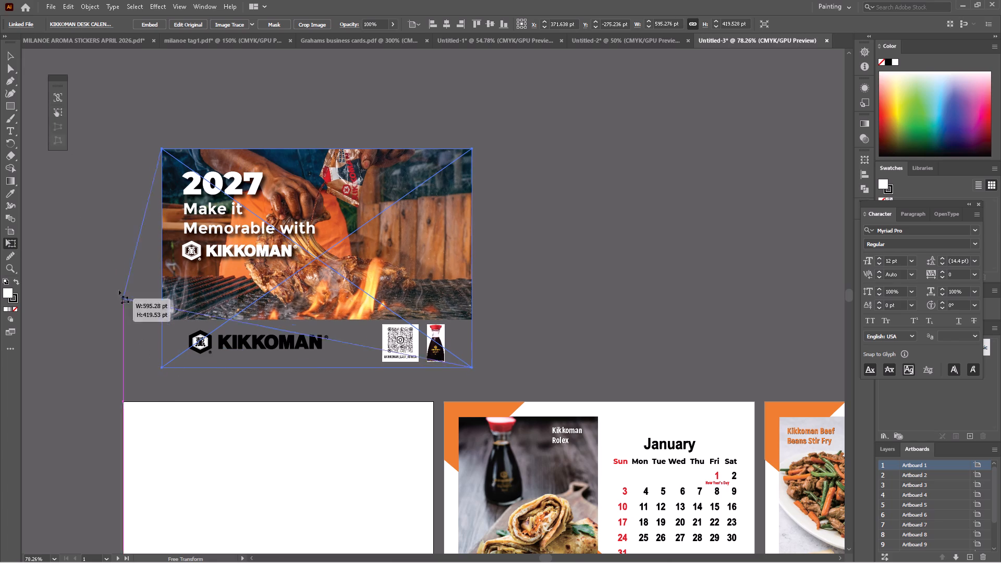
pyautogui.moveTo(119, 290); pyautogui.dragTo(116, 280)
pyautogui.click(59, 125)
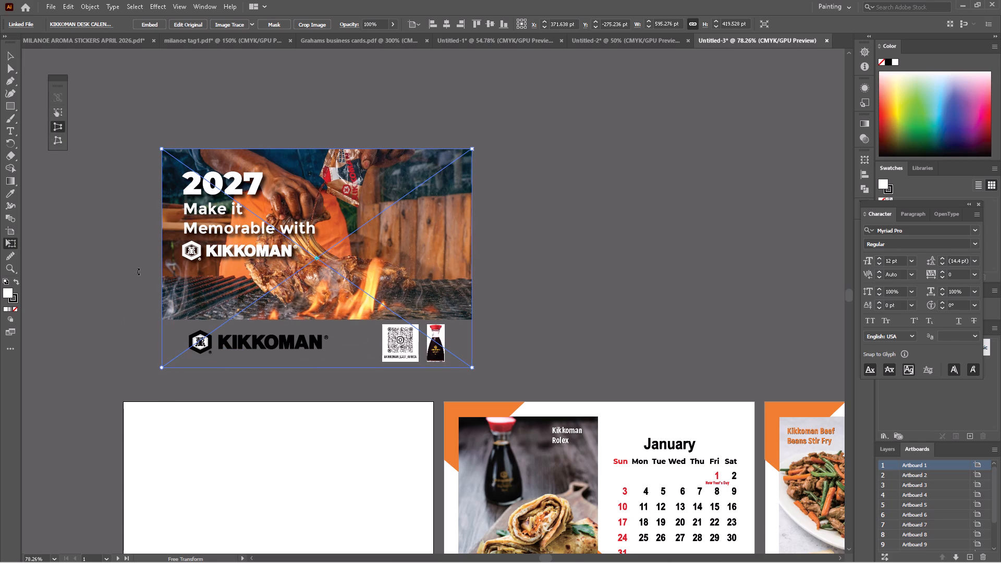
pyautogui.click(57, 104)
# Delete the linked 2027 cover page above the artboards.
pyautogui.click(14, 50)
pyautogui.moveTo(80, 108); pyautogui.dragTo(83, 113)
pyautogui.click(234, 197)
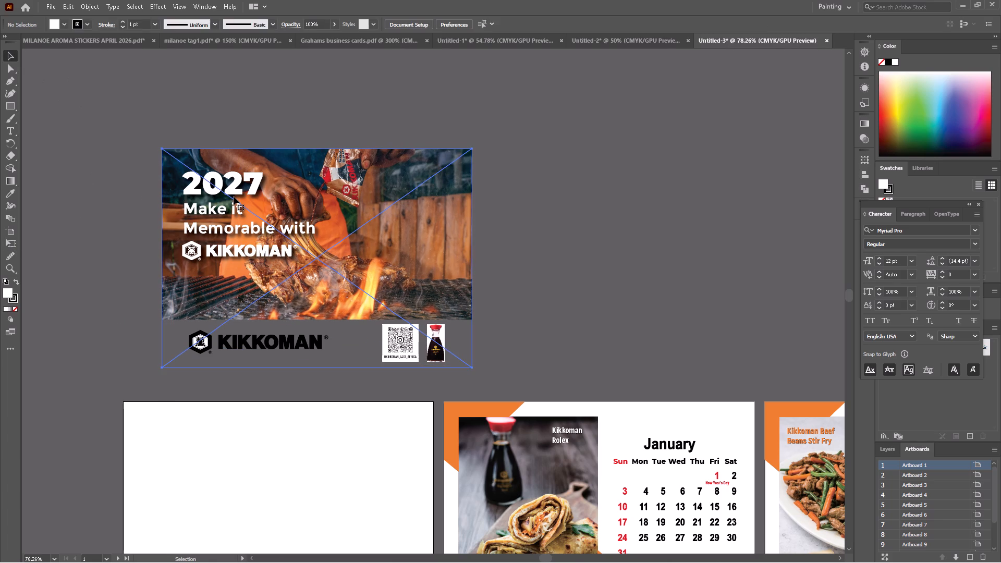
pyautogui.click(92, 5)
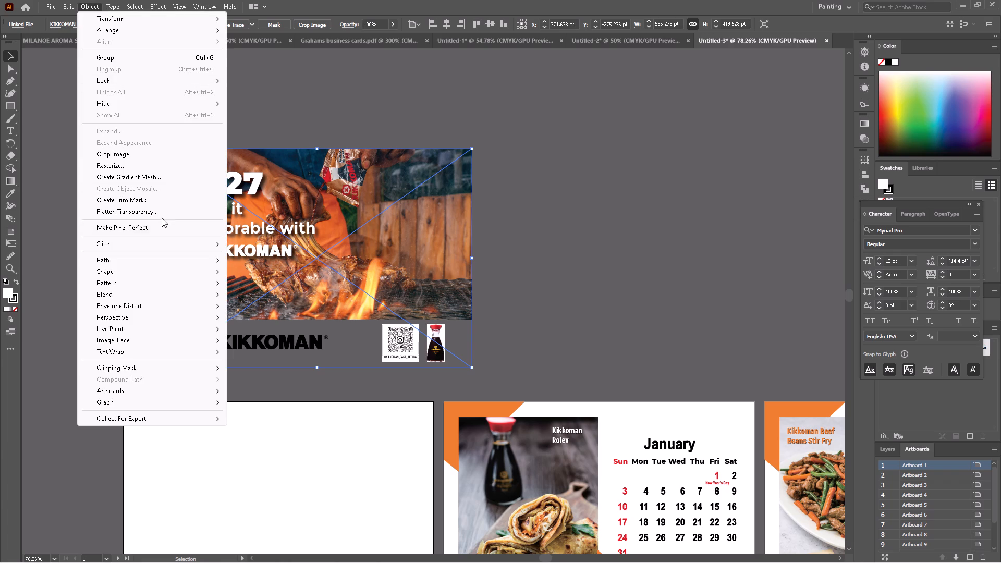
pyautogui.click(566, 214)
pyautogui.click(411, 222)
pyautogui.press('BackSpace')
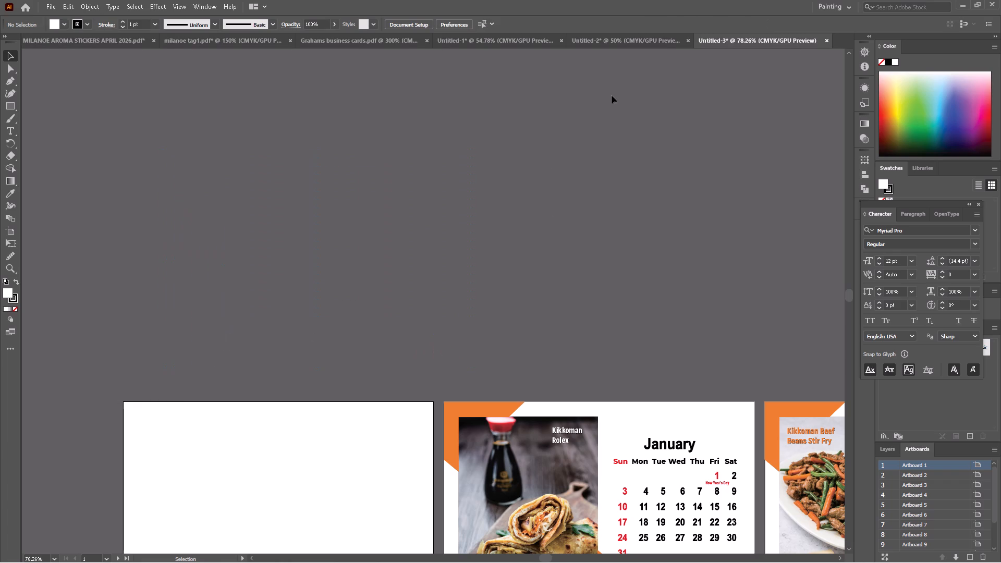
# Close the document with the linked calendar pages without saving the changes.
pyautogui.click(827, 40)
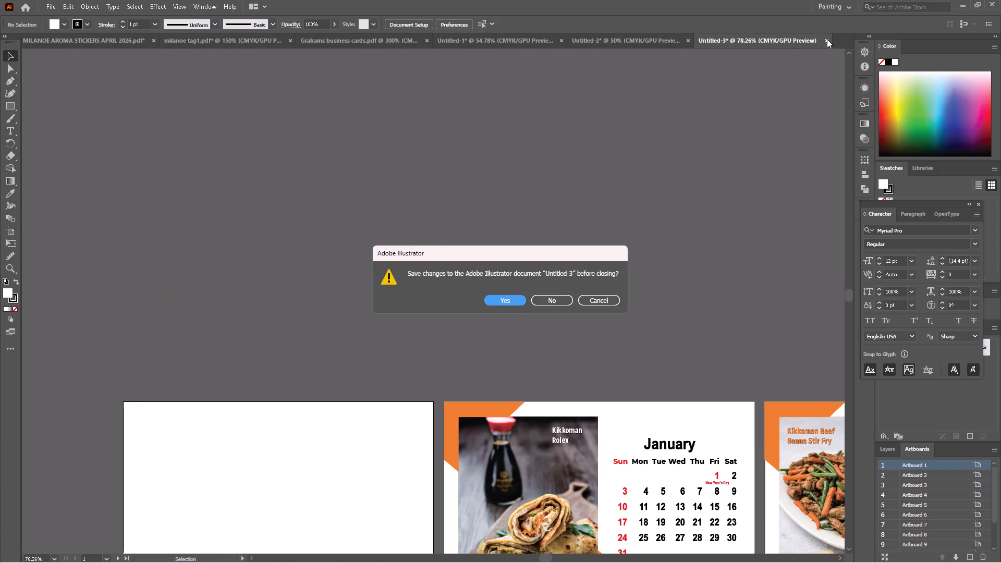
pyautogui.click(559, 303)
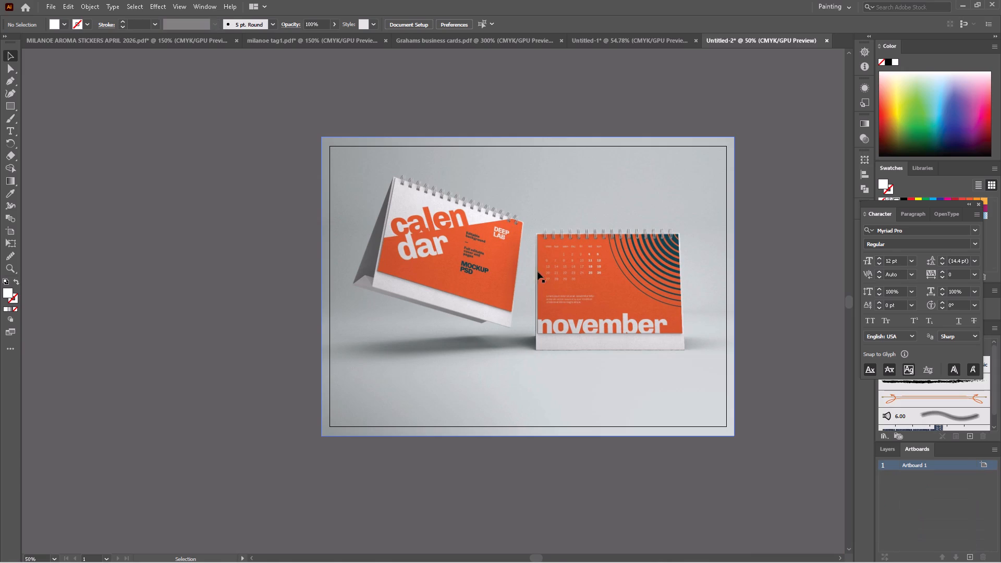
# Open KIKKOMAN DESK CALENDAR 2027 again, importing all pages as editable artwork rather than links.
pyautogui.click(54, 7)
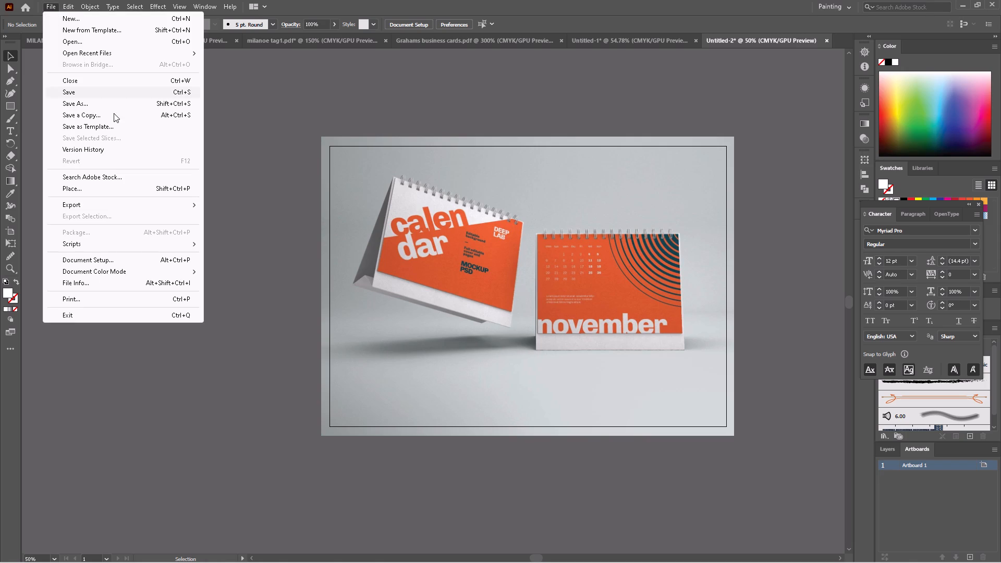
pyautogui.click(68, 37)
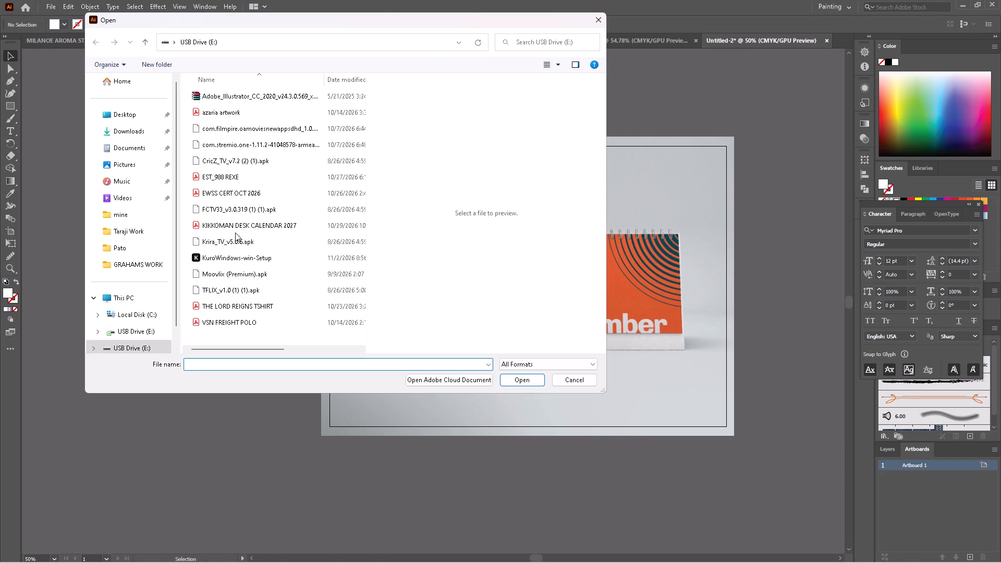
pyautogui.click(234, 226)
pyautogui.click(520, 381)
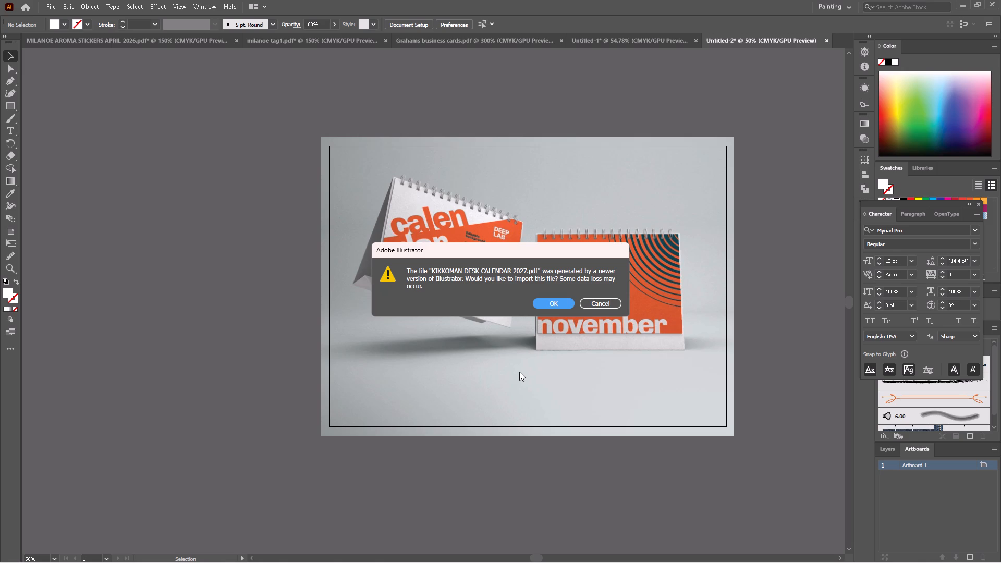
pyautogui.click(557, 301)
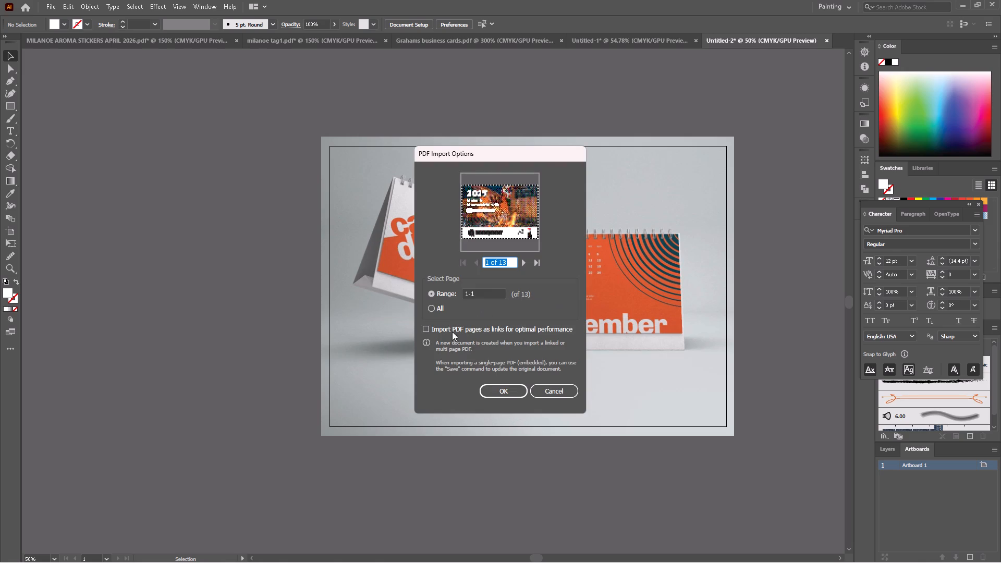
pyautogui.click(437, 310)
pyautogui.click(436, 325)
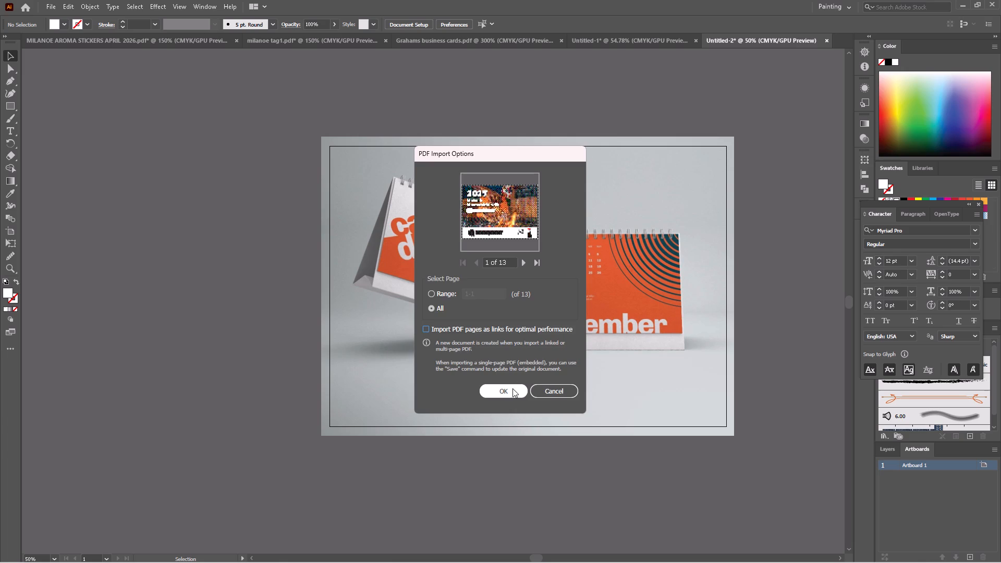
pyautogui.click(509, 393)
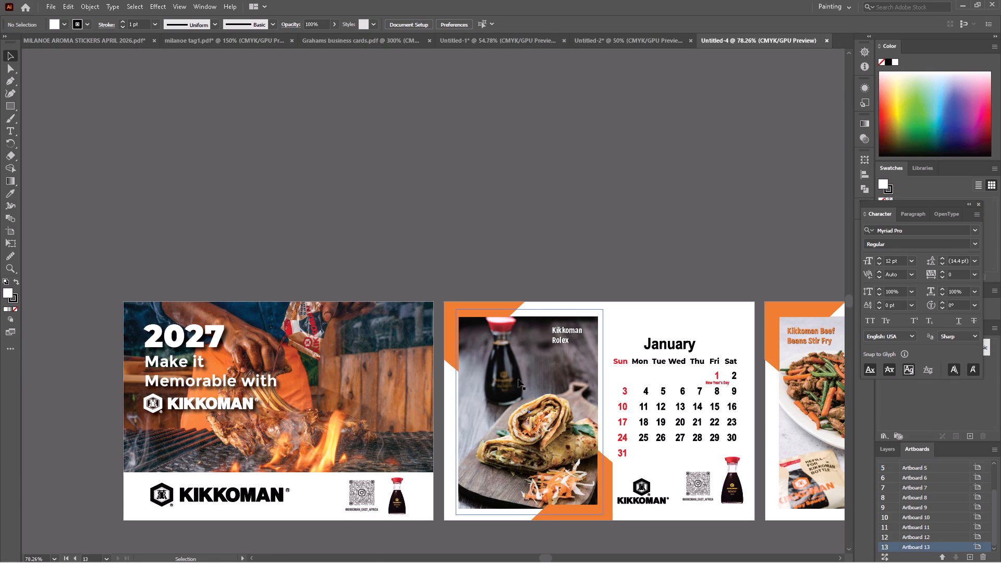
# Ungroup the 2027 cover artwork on the first artboard.
pyautogui.click(336, 408)
pyautogui.press('space')
pyautogui.press('space')
pyautogui.moveTo(336, 408); pyautogui.dragTo(694, 344)
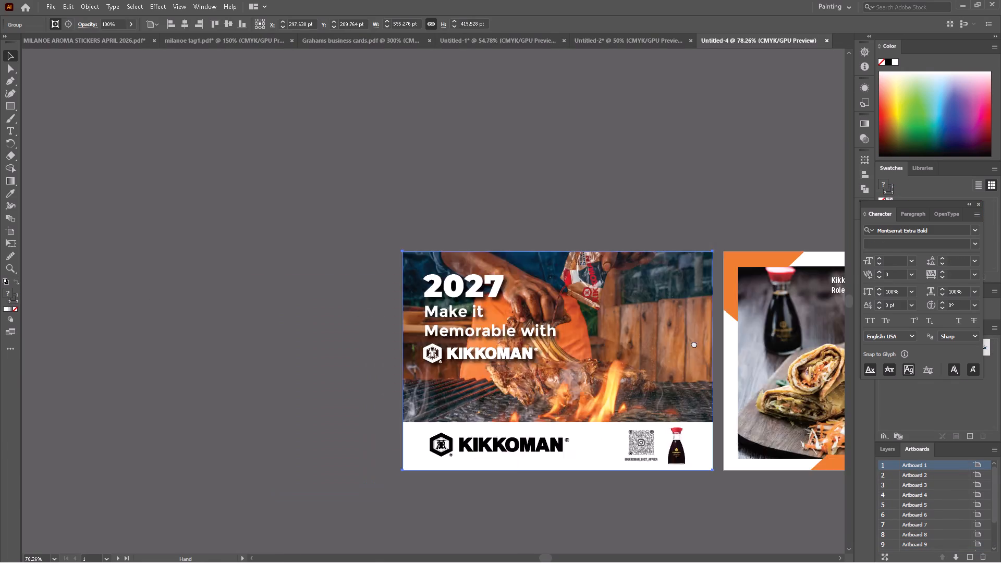
pyautogui.moveTo(694, 344); pyautogui.dragTo(740, 328)
pyautogui.rightClick(787, 272)
pyautogui.click(834, 356)
pyautogui.doubleClick(675, 501)
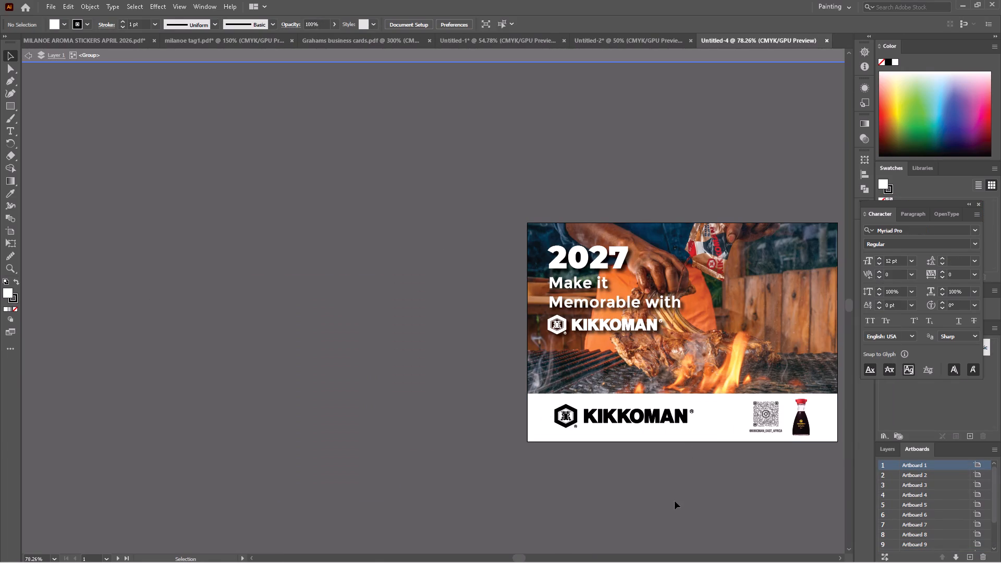
pyautogui.click(773, 316)
pyautogui.rightClick(776, 262)
pyautogui.click(816, 353)
pyautogui.click(753, 488)
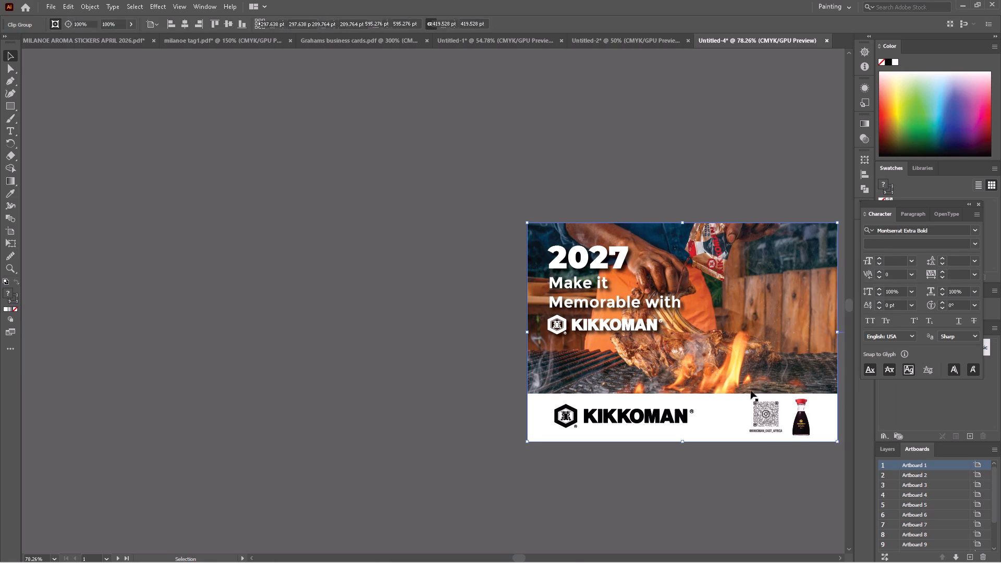
# Release the outer clipping mask around the 2027 cover artwork.
pyautogui.click(749, 327)
pyautogui.rightClick(751, 284)
pyautogui.click(790, 376)
pyautogui.click(730, 473)
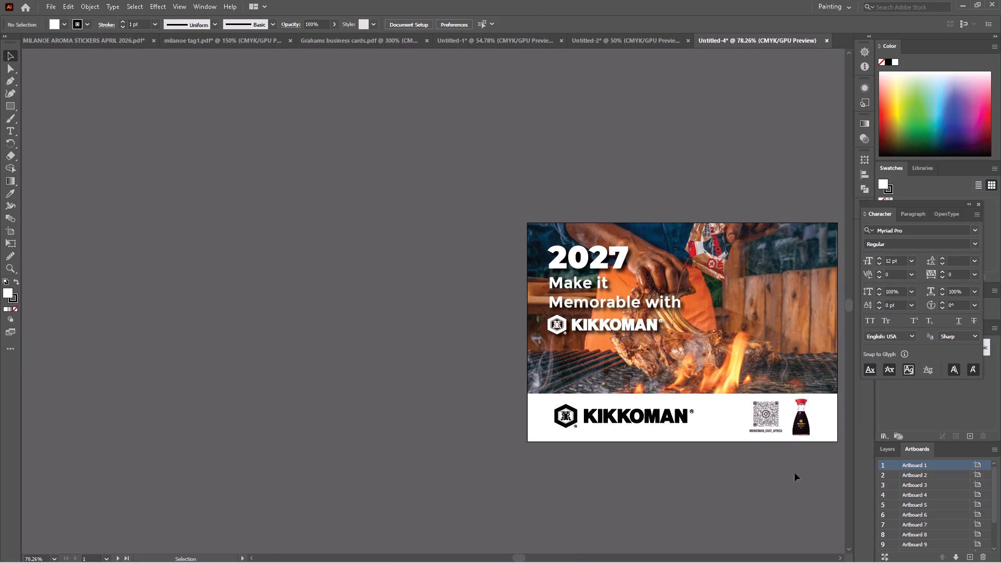
# Copy all the 2027 cover artwork pieces and paste them into the Untitled-2 mockup document, below the base image.
pyautogui.moveTo(814, 459); pyautogui.dragTo(399, 85)
pyautogui.hotkey('ctrl', 'c')
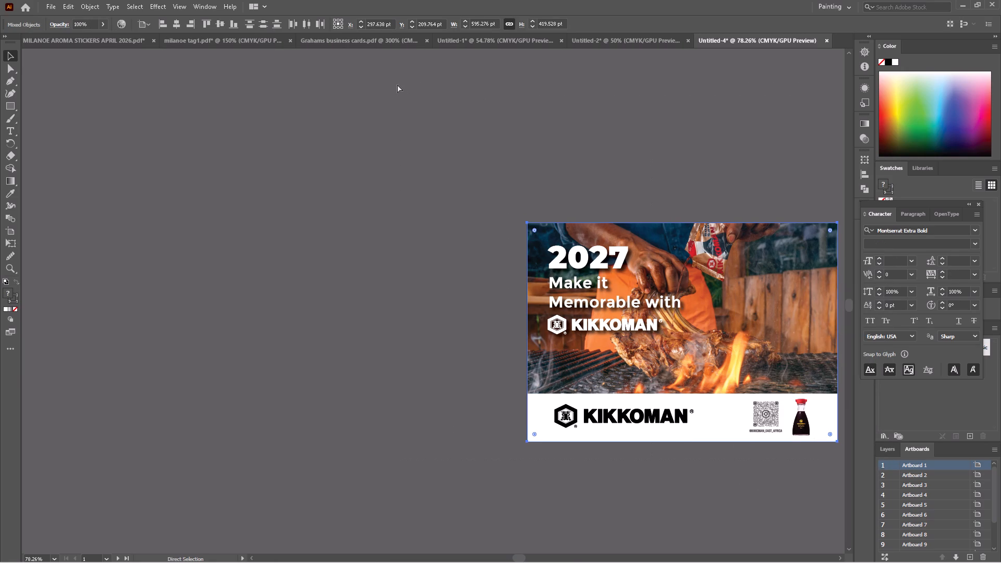
pyautogui.click(617, 47)
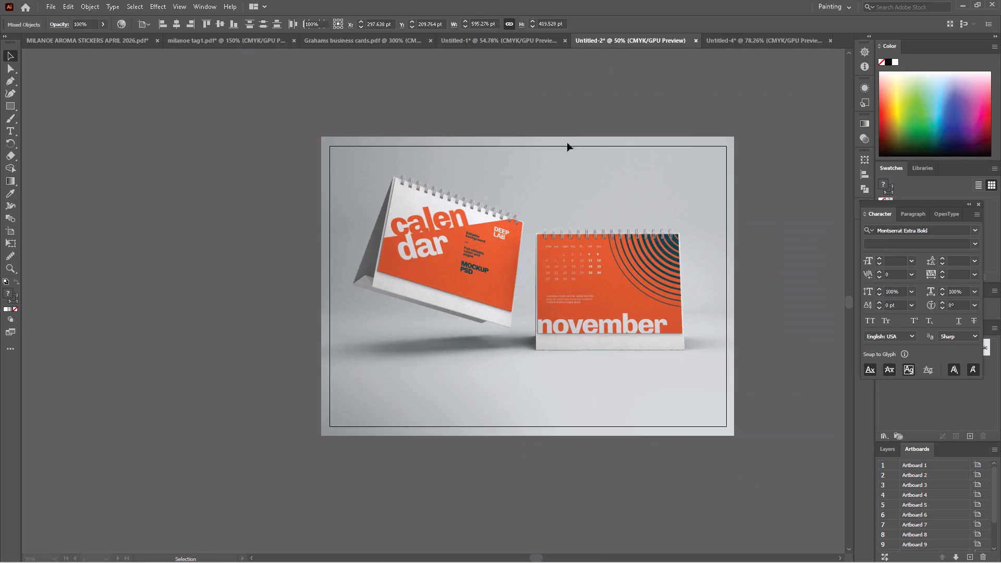
pyautogui.press('space')
pyautogui.press('space')
pyautogui.press('space')
pyautogui.moveTo(453, 431); pyautogui.dragTo(498, 52)
pyautogui.click(494, 187)
pyautogui.hotkey('ctrl', 'v')
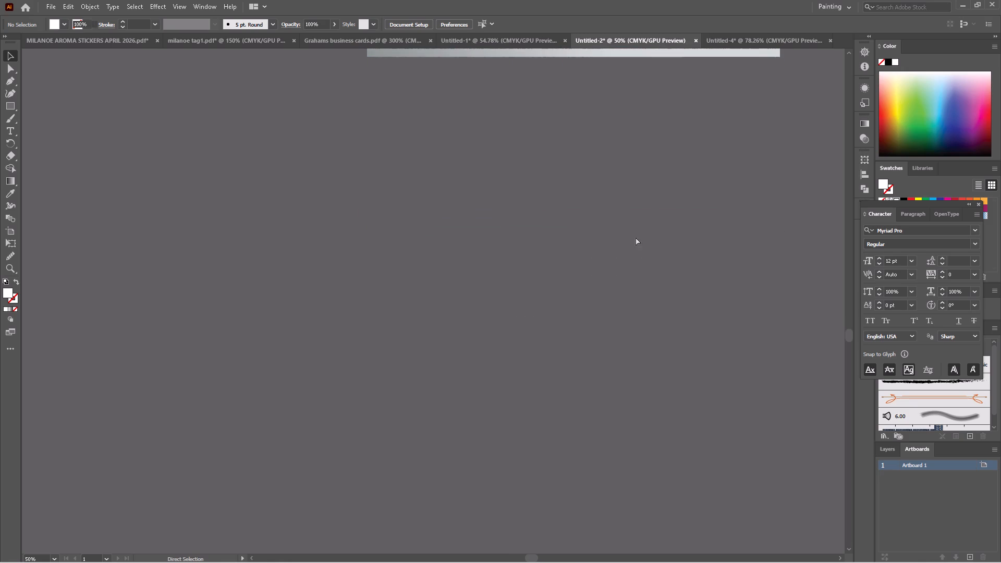
# Enlarge the pasted cover artwork proportionally to about 1245 by 877 pt and place it just below the mockup image.
pyautogui.keyDown('shift'); pyautogui.moveTo(531, 232); pyautogui.dragTo(749, 76); pyautogui.keyUp('shift')
pyautogui.moveTo(636, 197); pyautogui.dragTo(533, 223)
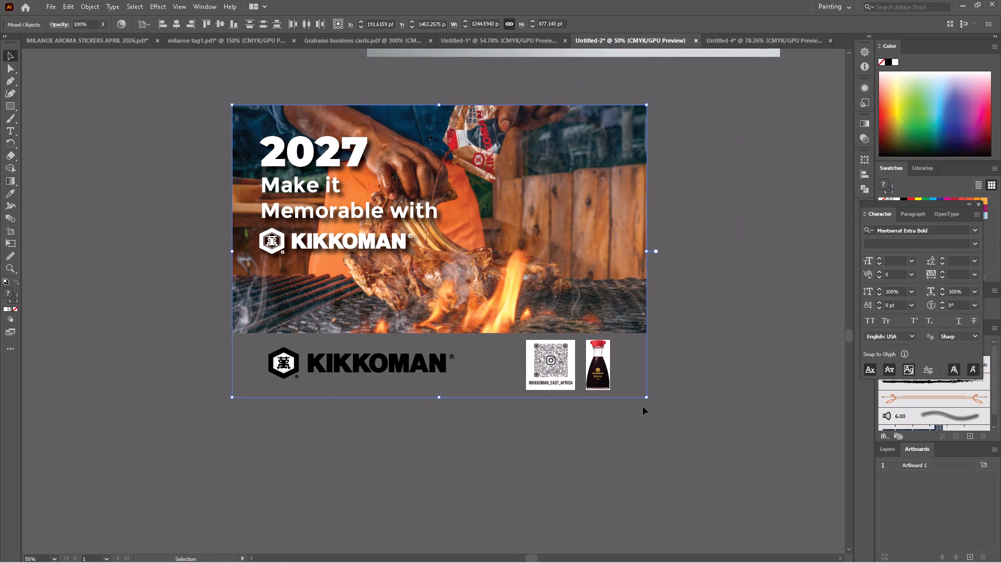
# Enlarge the pasted cover artwork proportionally to about 1594 by 1123 pt, keeping its upper-left corner in place.
pyautogui.moveTo(647, 397); pyautogui.dragTo(763, 507)
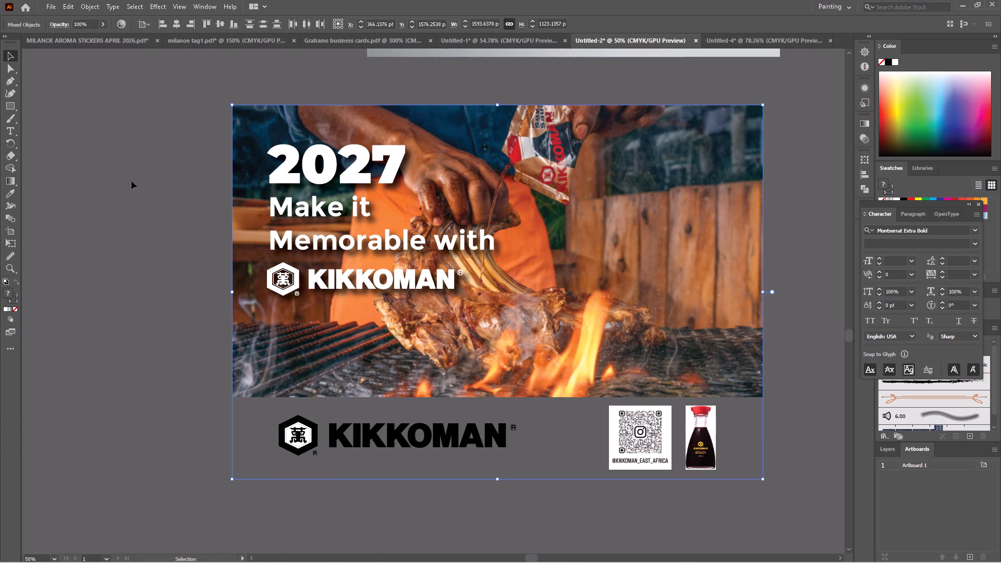
# Release the nested clipping masks around the cover's grill photo one after another, down to the bare embedded image.
pyautogui.click(153, 160)
pyautogui.click(602, 178)
pyautogui.rightClick(606, 155)
pyautogui.click(670, 242)
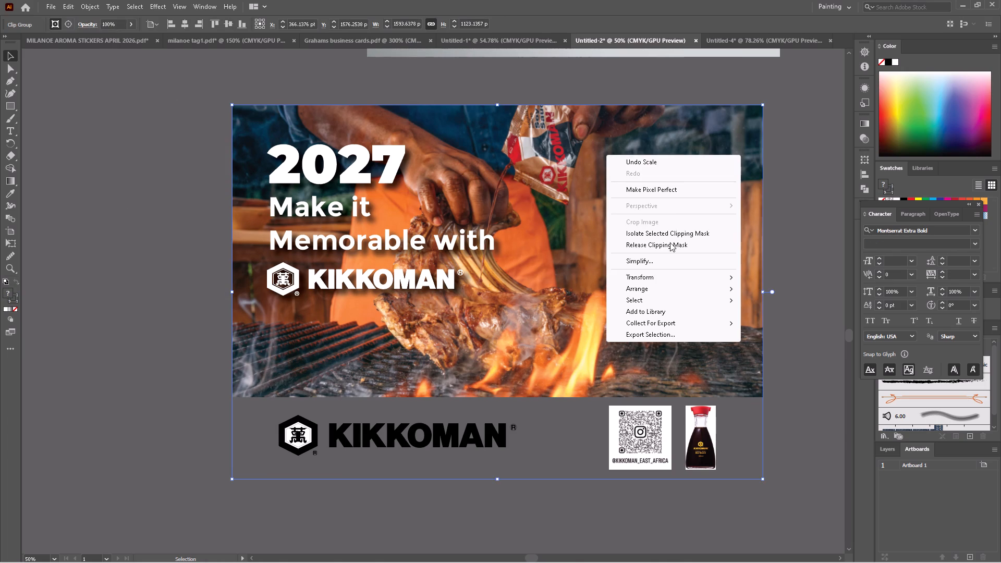
pyautogui.click(151, 210)
pyautogui.click(629, 205)
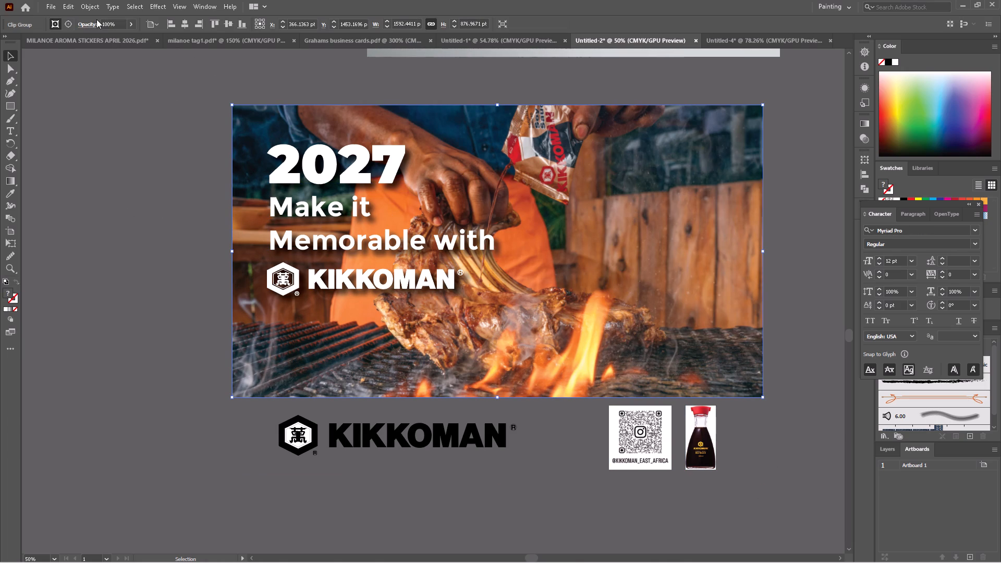
pyautogui.rightClick(639, 215)
pyautogui.click(708, 302)
pyautogui.click(798, 253)
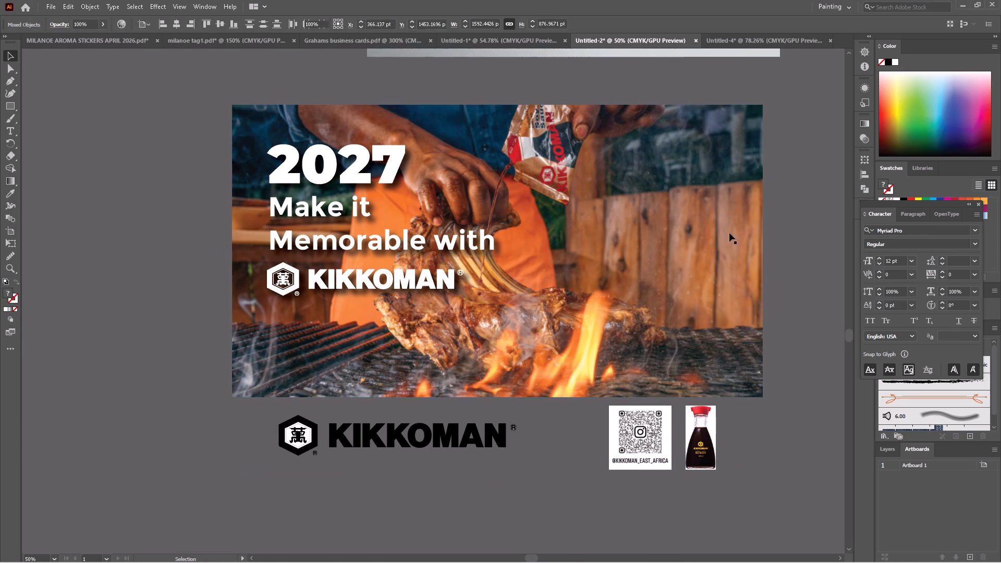
pyautogui.click(710, 227)
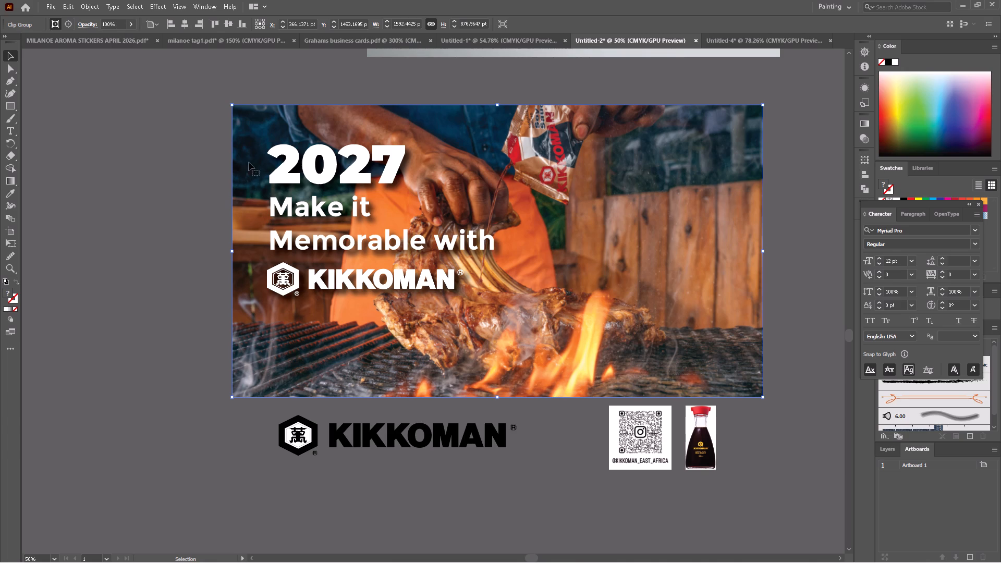
pyautogui.rightClick(250, 151)
pyautogui.click(304, 246)
pyautogui.click(235, 217)
pyautogui.click(266, 140)
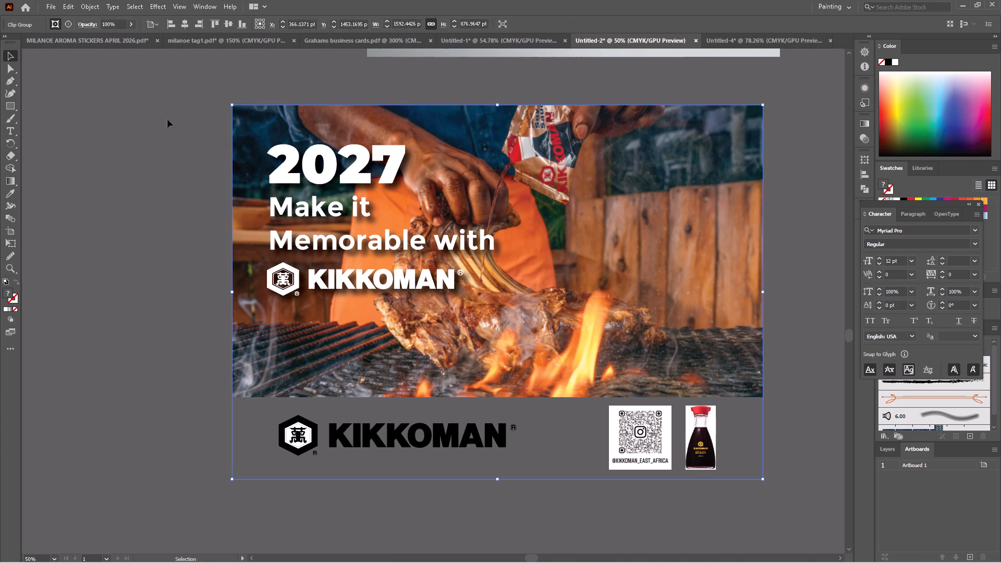
# Apply an Image Trace preset to the embedded grill photo of the cover artwork.
pyautogui.click(166, 119)
pyautogui.click(250, 124)
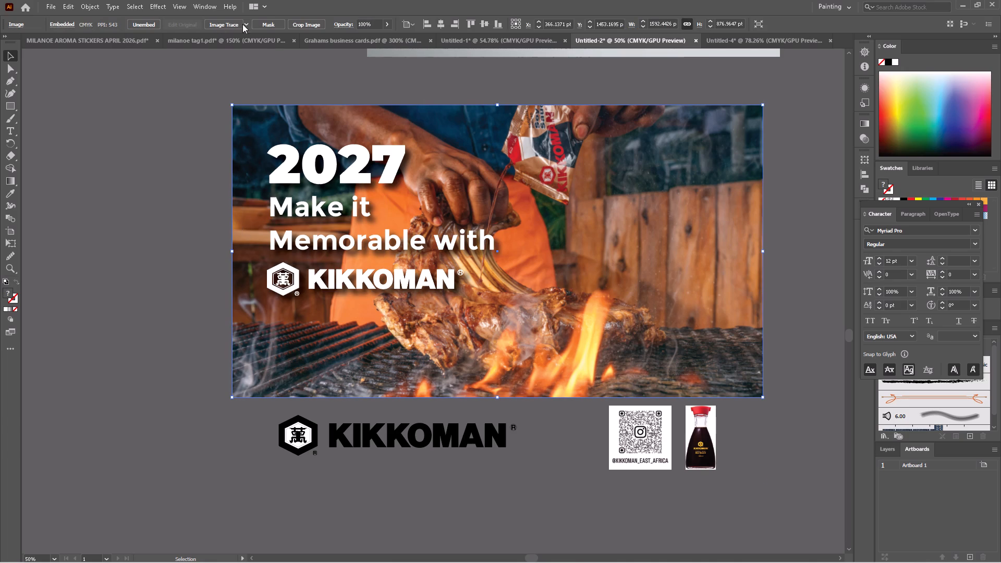
pyautogui.click(247, 22)
pyautogui.click(264, 63)
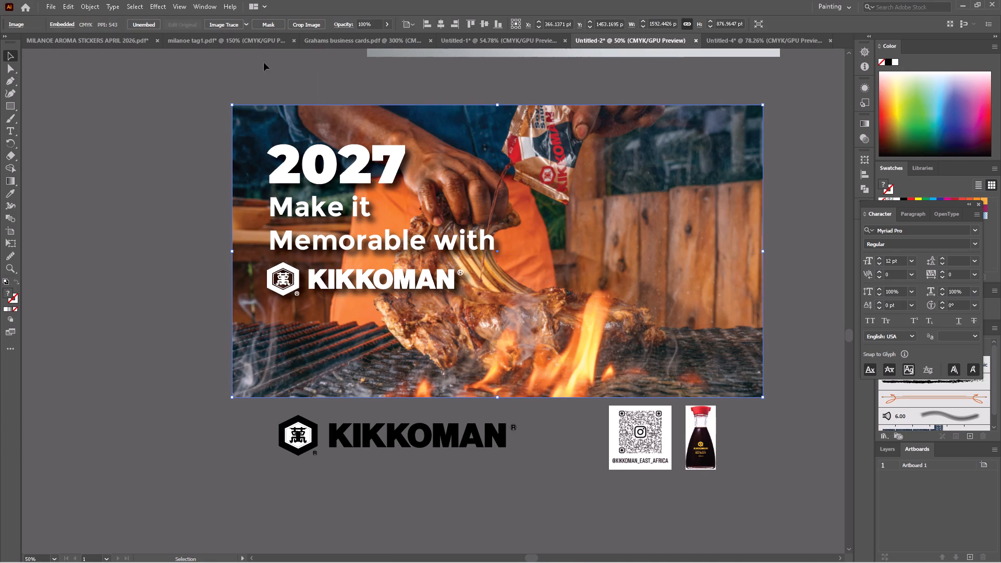
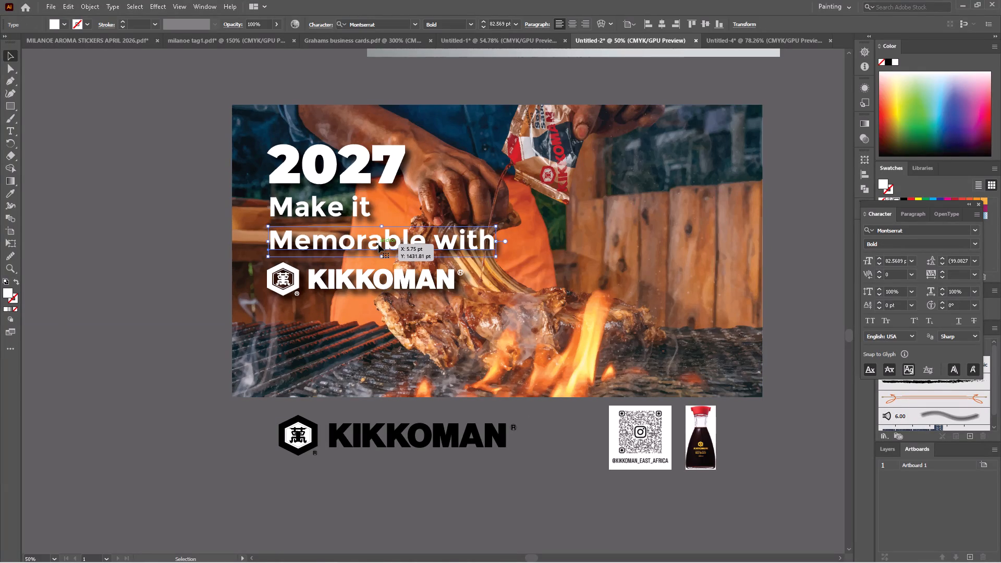
# Convert the cover texts "Memorable with", "Make it" and the separate 2027 digits to outlines.
pyautogui.rightClick(379, 244)
pyautogui.click(444, 332)
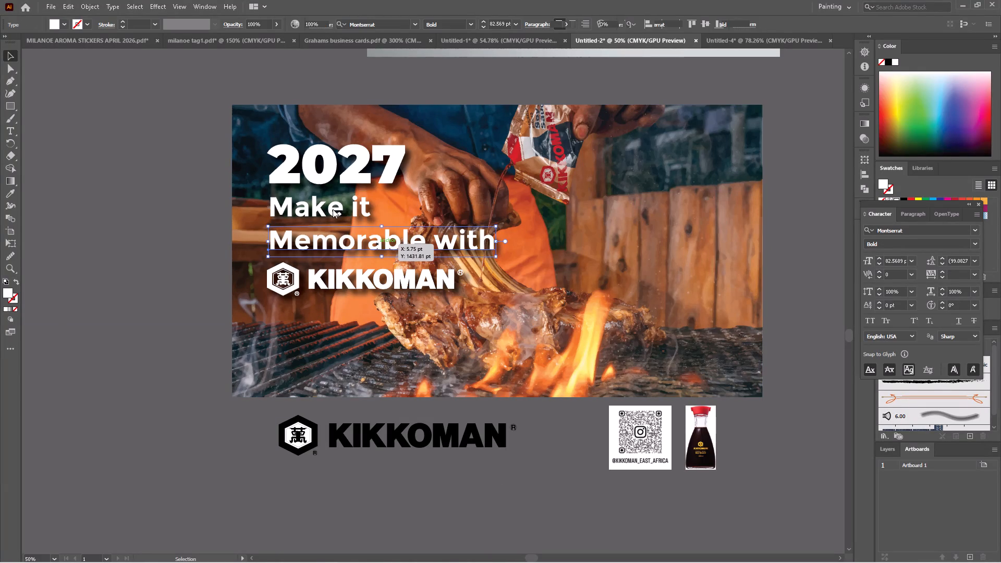
pyautogui.click(333, 209)
pyautogui.rightClick(331, 209)
pyautogui.click(399, 298)
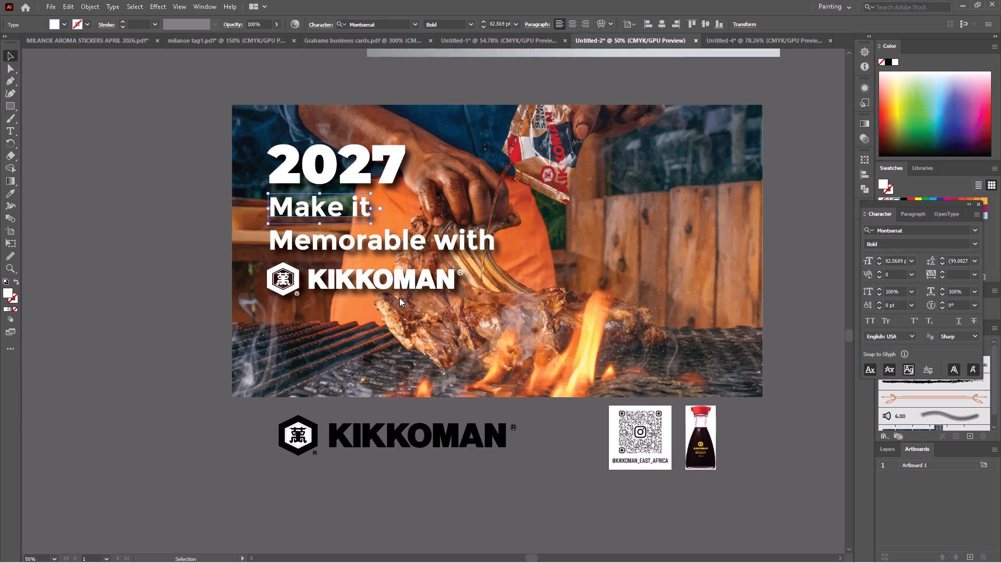
pyautogui.click(352, 178)
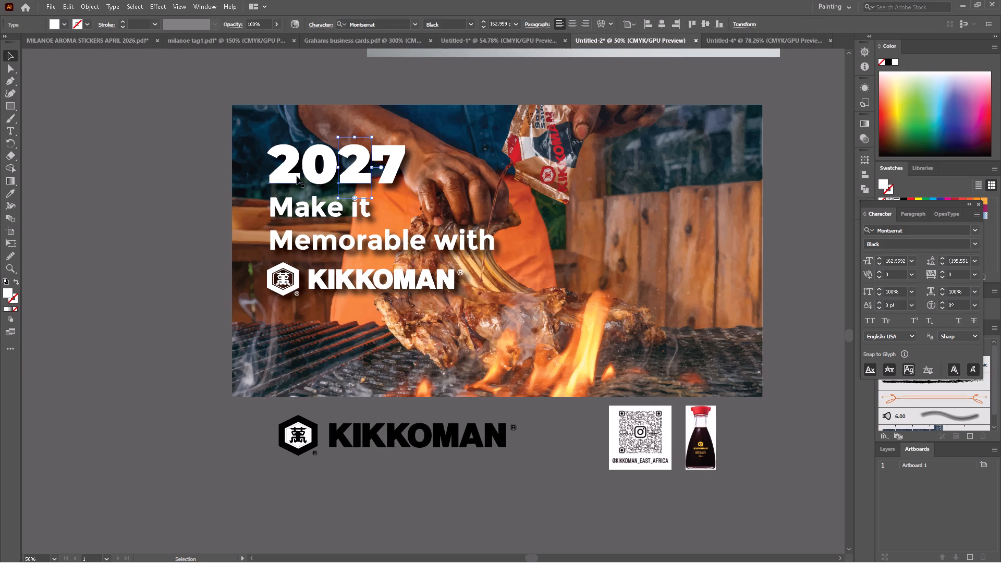
pyautogui.keyDown('shift'); pyautogui.click(288, 178); pyautogui.keyUp('shift')
pyautogui.keyDown('shift'); pyautogui.click(314, 178); pyautogui.keyUp('shift')
pyautogui.keyDown('shift'); pyautogui.click(392, 178); pyautogui.keyUp('shift')
pyautogui.rightClick(392, 178)
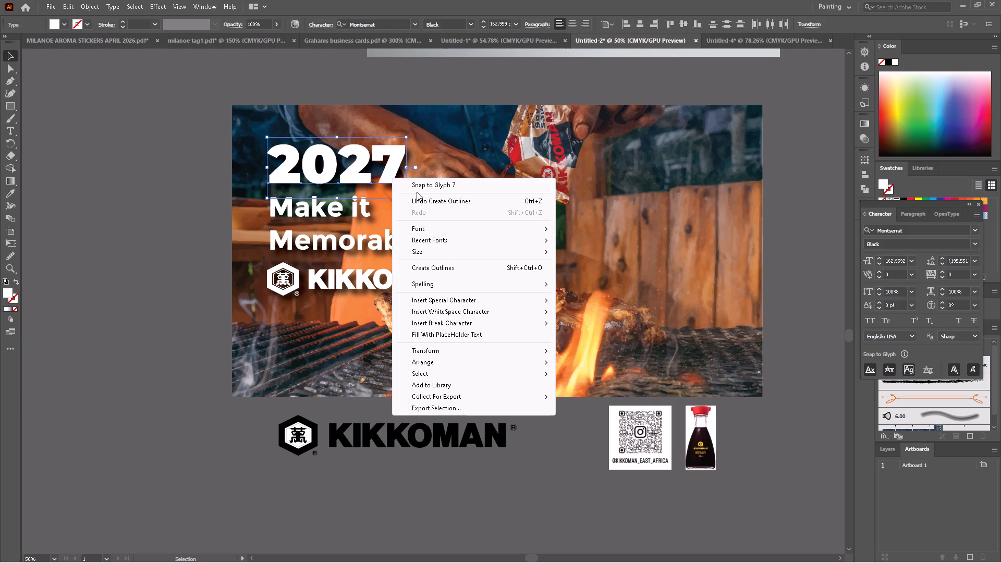
pyautogui.click(466, 270)
pyautogui.click(181, 301)
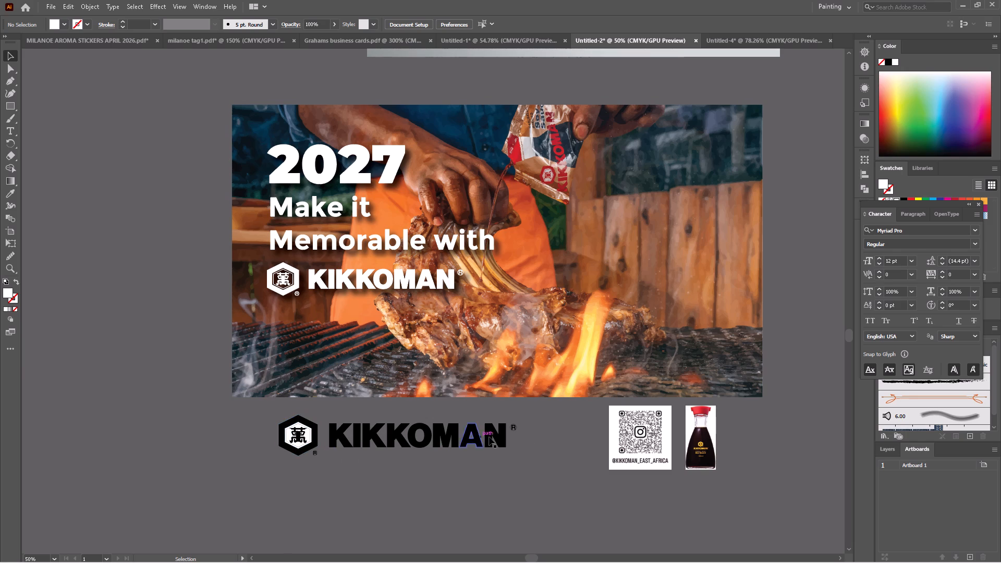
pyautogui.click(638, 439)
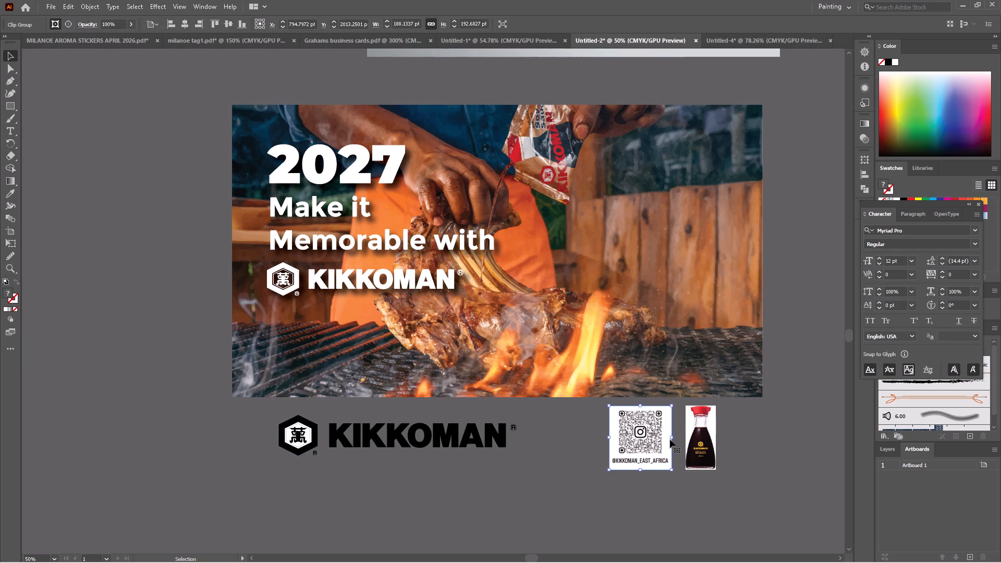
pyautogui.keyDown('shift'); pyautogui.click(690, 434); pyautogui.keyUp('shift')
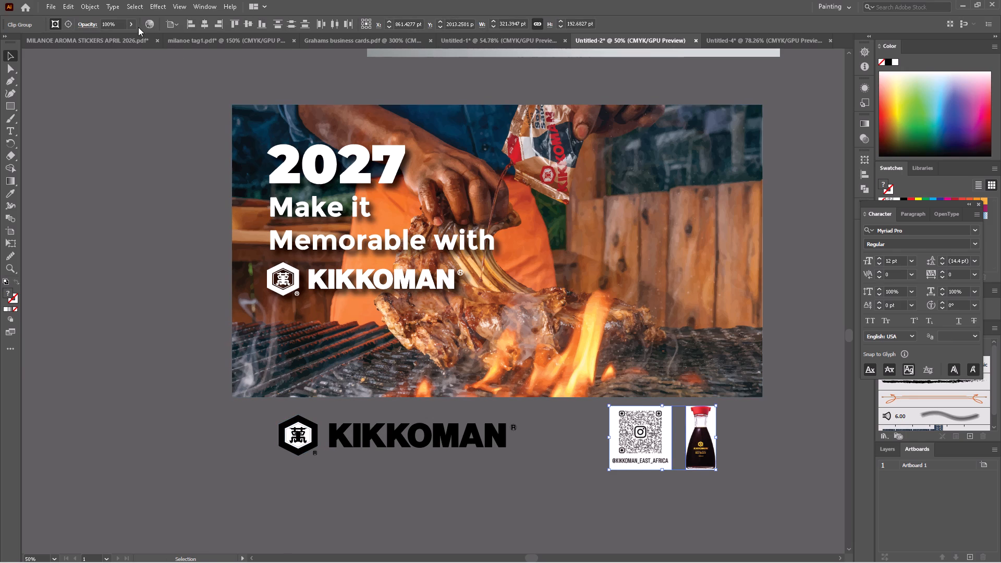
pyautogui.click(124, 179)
# Release the clipping masks of the QR code and soy sauce bottle images below the cover photo.
pyautogui.click(641, 442)
pyautogui.keyDown('shift'); pyautogui.click(694, 433); pyautogui.keyUp('shift')
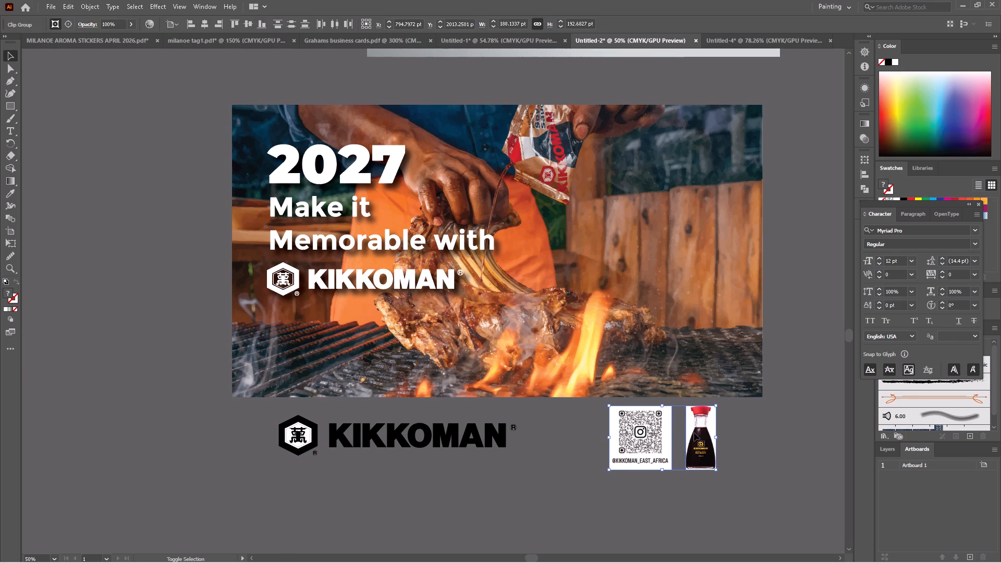
pyautogui.rightClick(694, 433)
pyautogui.click(738, 336)
pyautogui.click(732, 494)
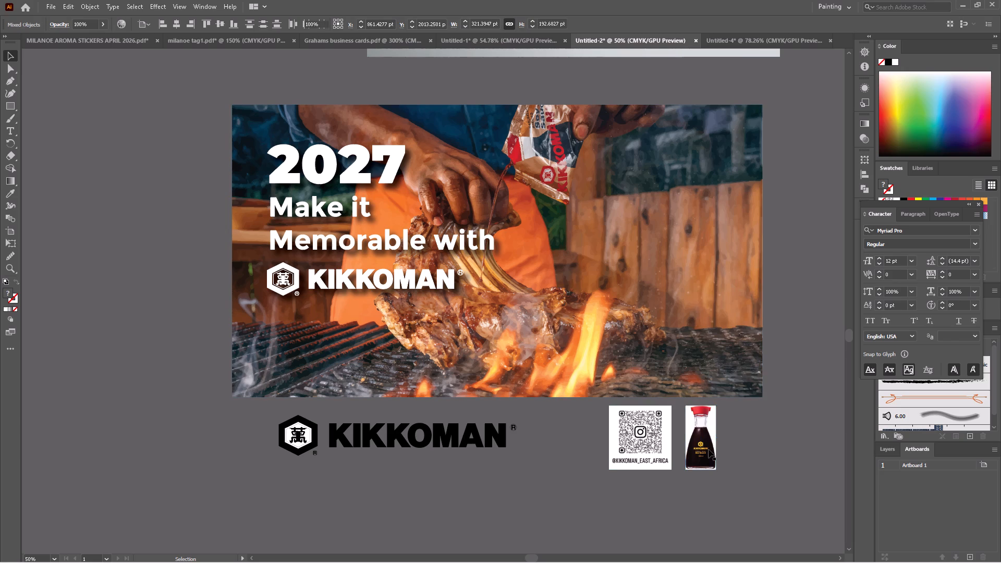
# Check the bottle image and the QR code image individually for any remaining clipping mask.
pyautogui.click(699, 431)
pyautogui.rightClick(699, 431)
pyautogui.click(756, 483)
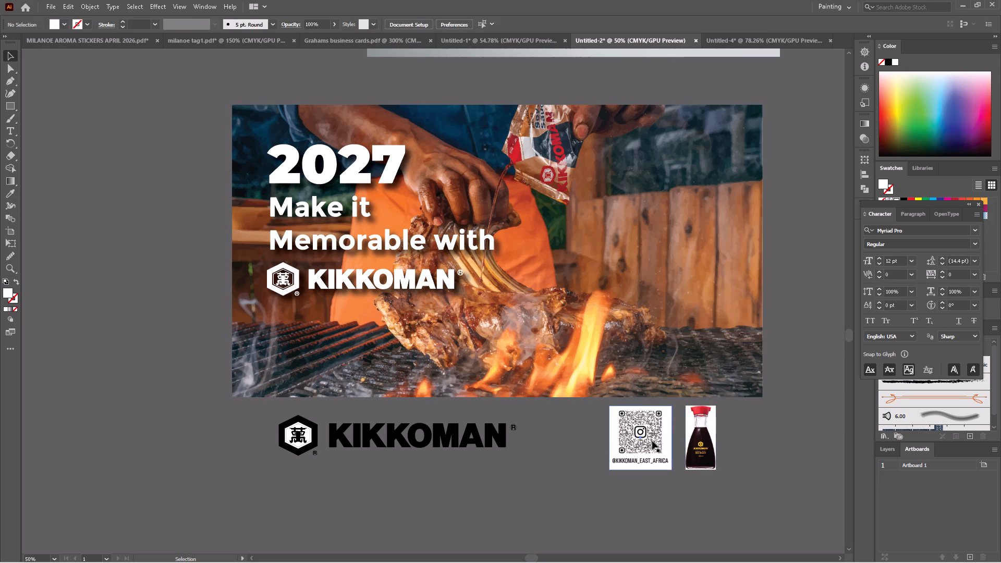
pyautogui.click(652, 441)
pyautogui.rightClick(652, 441)
pyautogui.click(722, 483)
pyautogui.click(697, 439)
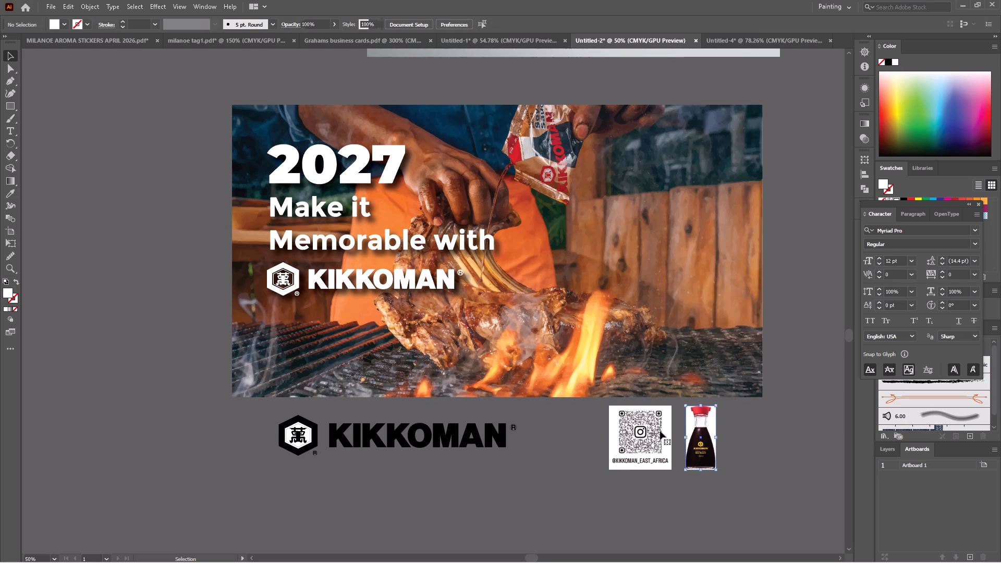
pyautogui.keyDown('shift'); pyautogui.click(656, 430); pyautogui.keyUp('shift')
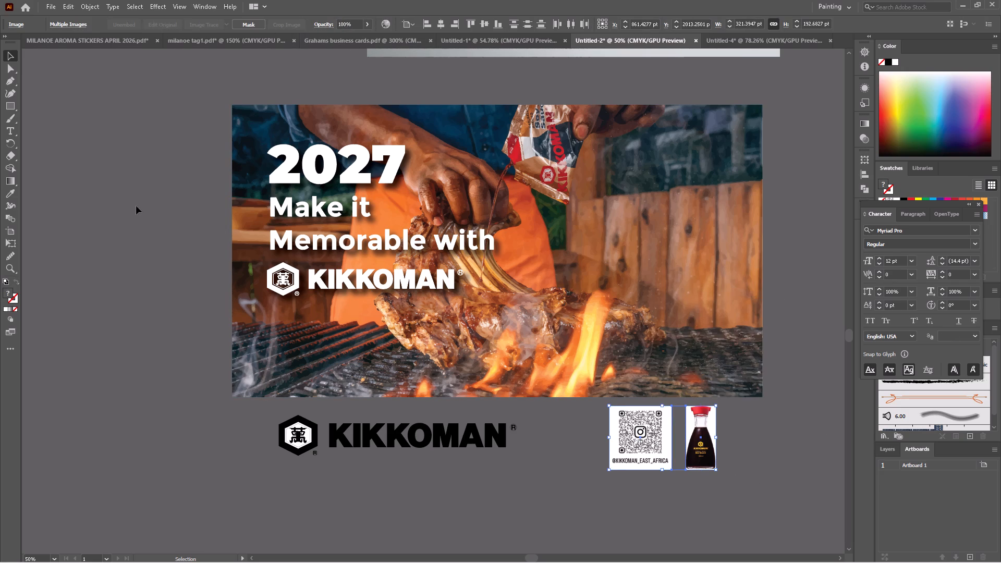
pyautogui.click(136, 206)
# Apply the High Fidelity Photo Image Trace preset to the QR code image and to the soy sauce bottle image.
pyautogui.click(647, 427)
pyautogui.click(244, 25)
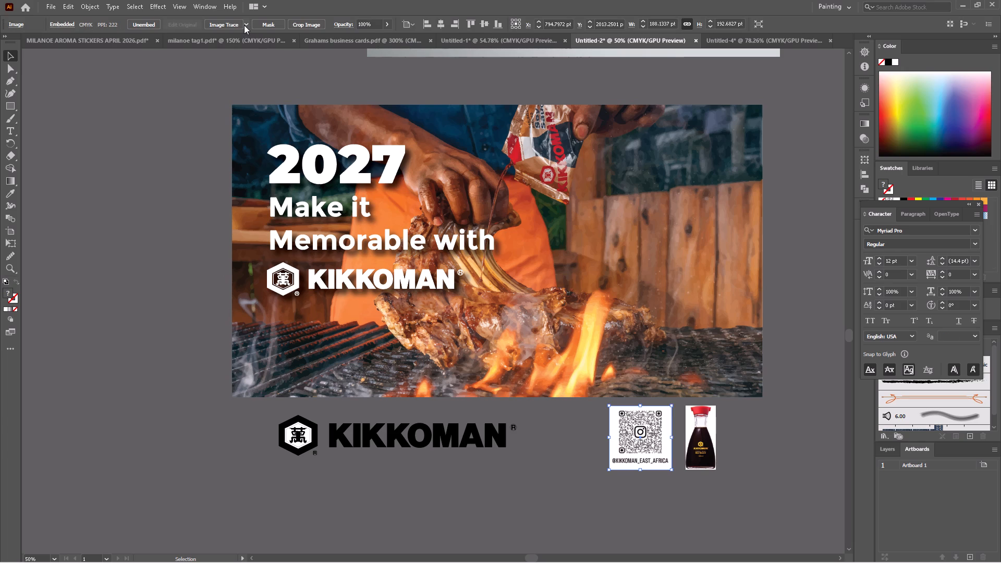
pyautogui.click(271, 60)
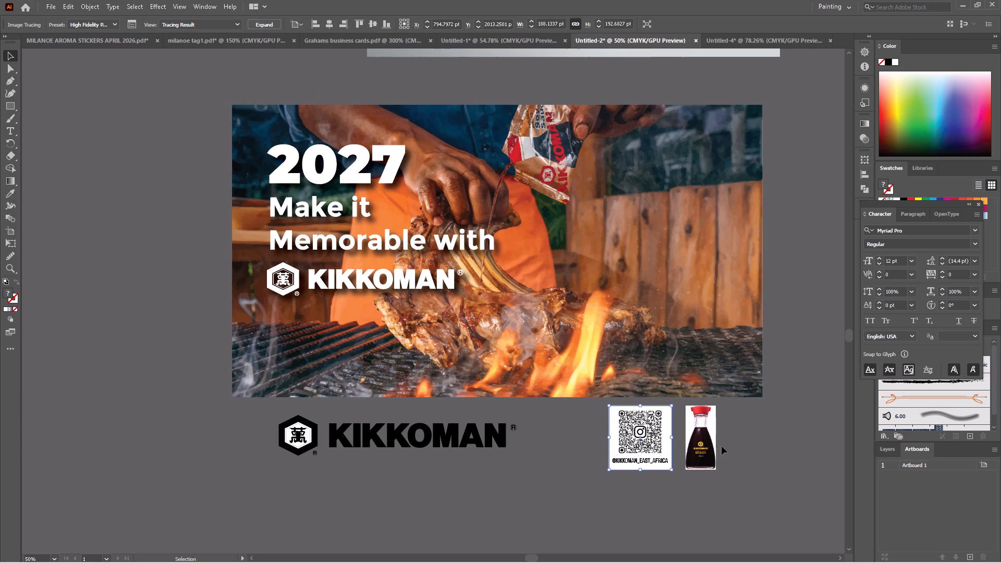
pyautogui.click(702, 437)
pyautogui.click(250, 27)
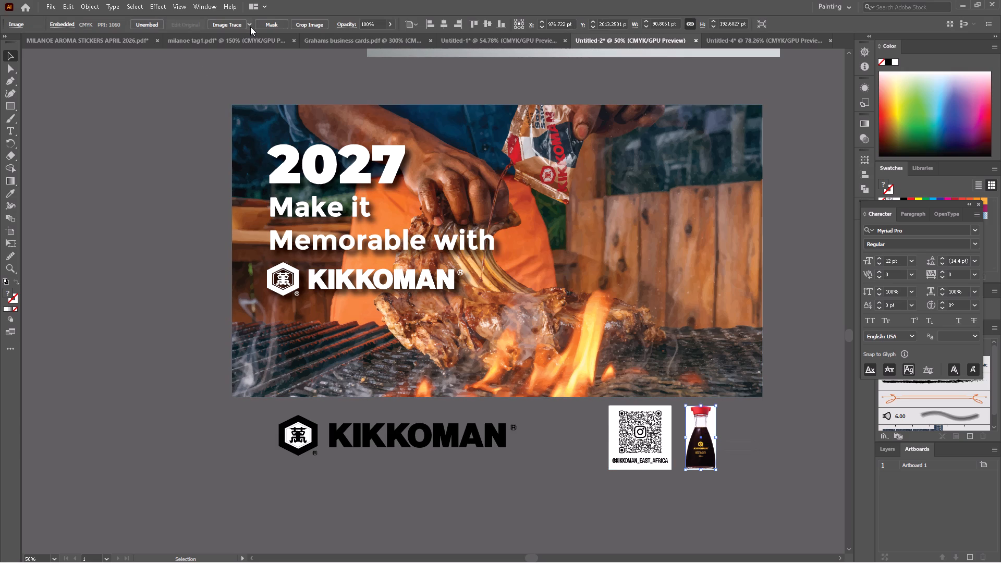
pyautogui.click(270, 58)
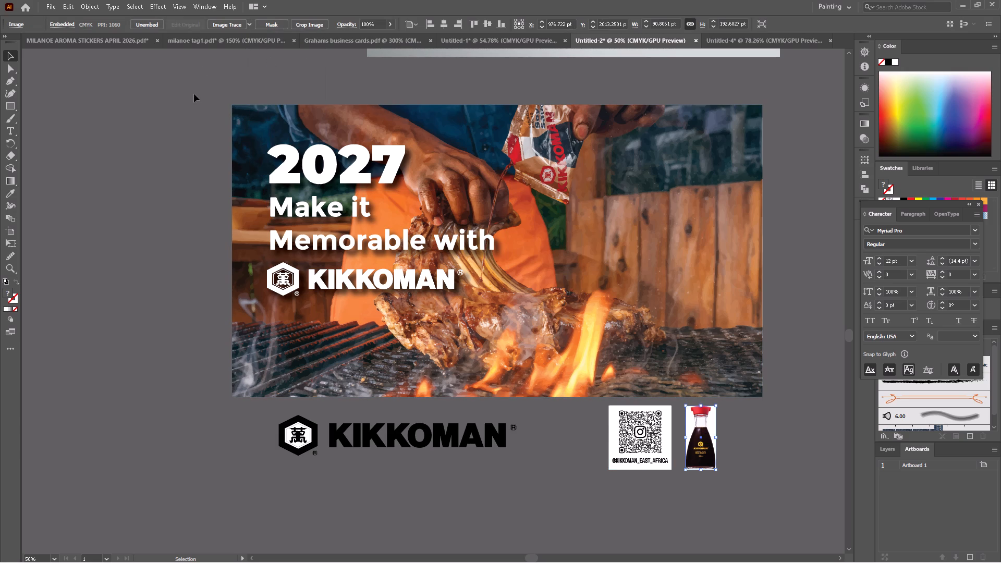
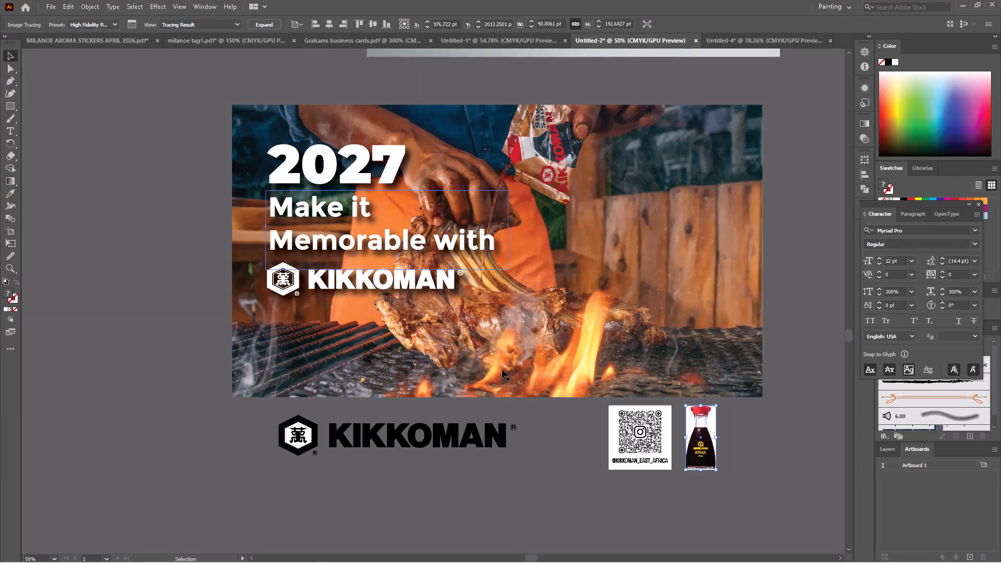
# Expand the image tracings of the QR code and the soy sauce bottle into vector paths.
pyautogui.click(653, 449)
pyautogui.keyDown('shift'); pyautogui.click(693, 436); pyautogui.keyUp('shift')
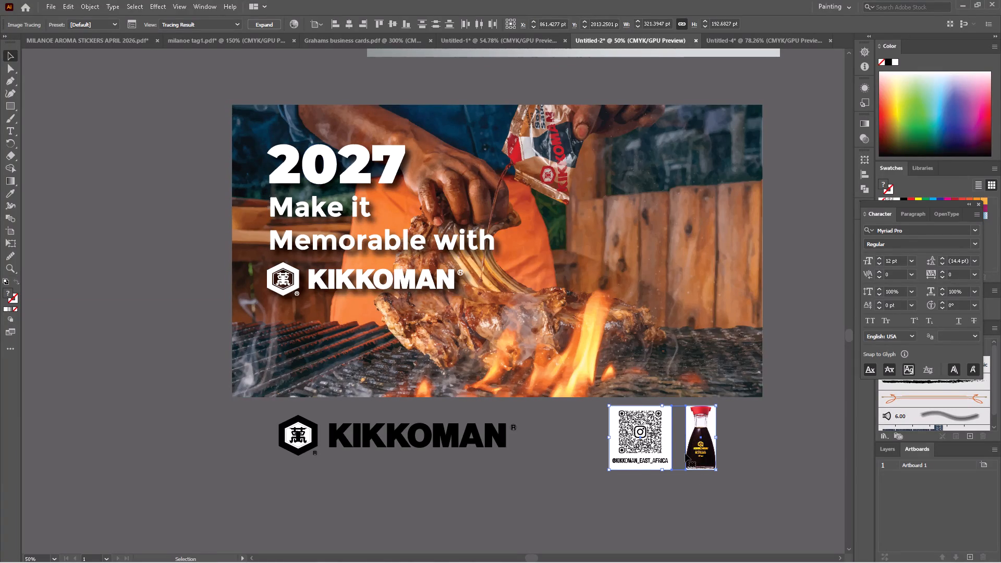
pyautogui.click(273, 21)
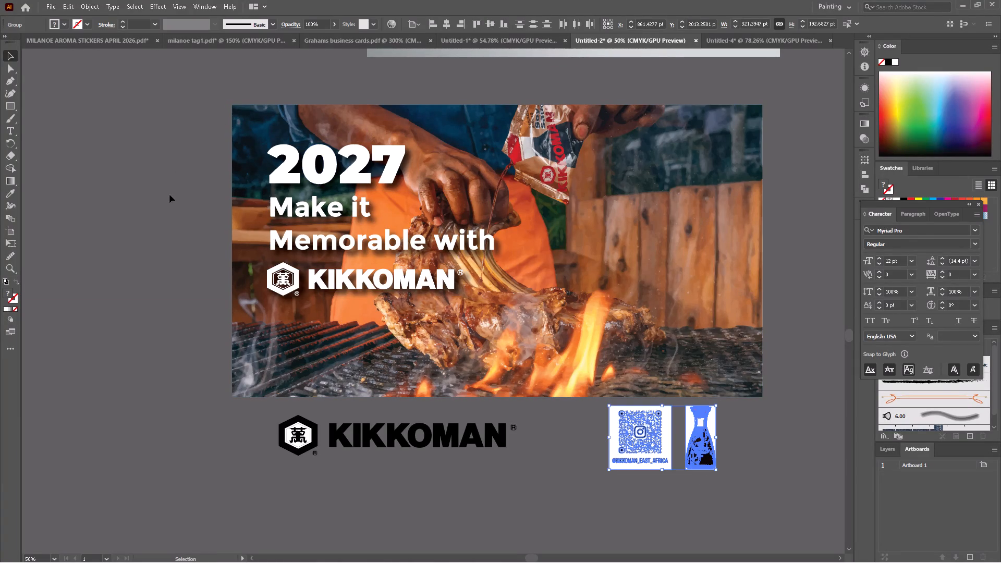
pyautogui.click(163, 190)
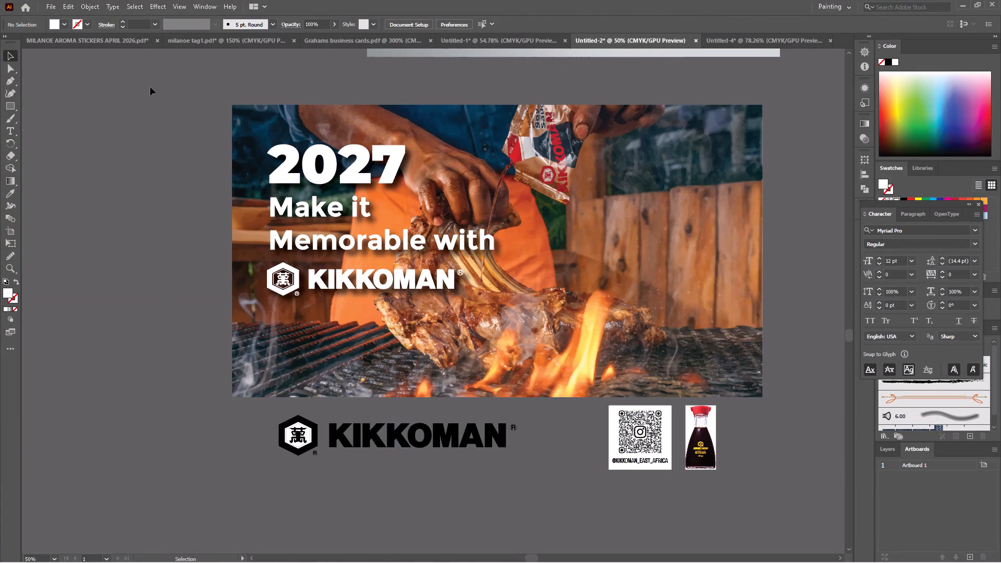
# Draw a white rectangle about 1594 × 1123 pt around the whole cover layout and send it to the back.
pyautogui.click(14, 105)
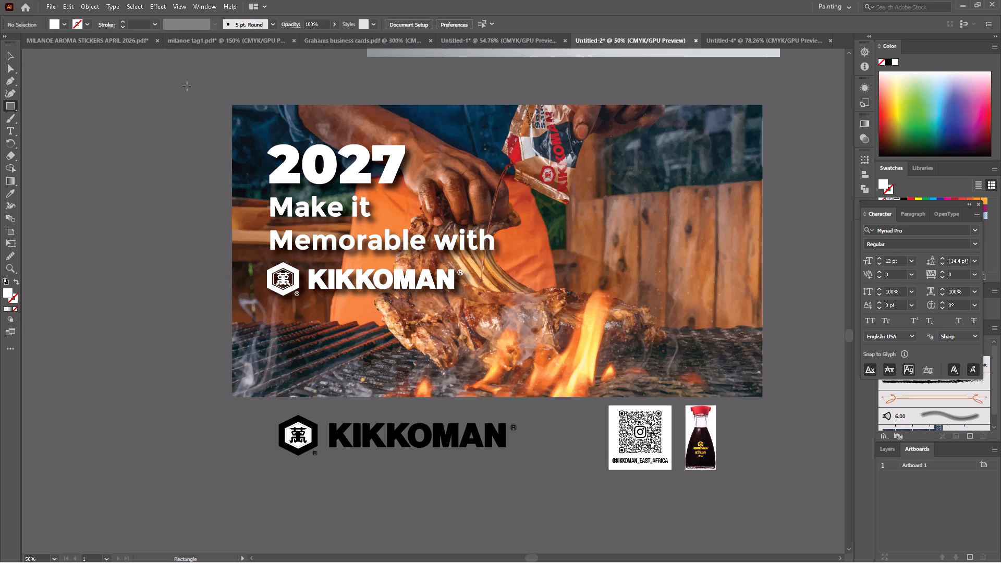
pyautogui.moveTo(232, 103); pyautogui.dragTo(463, 457)
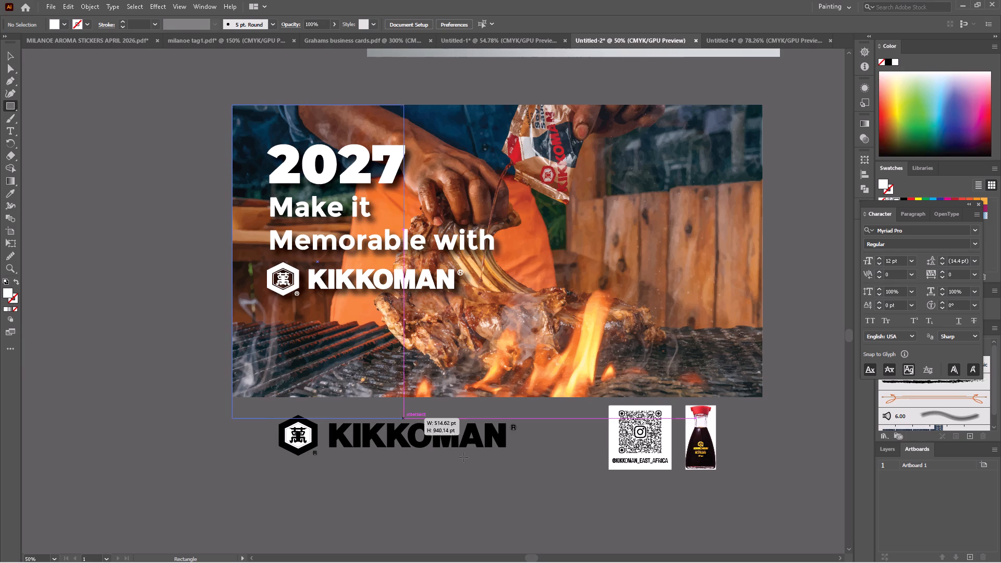
pyautogui.moveTo(463, 457); pyautogui.dragTo(773, 478)
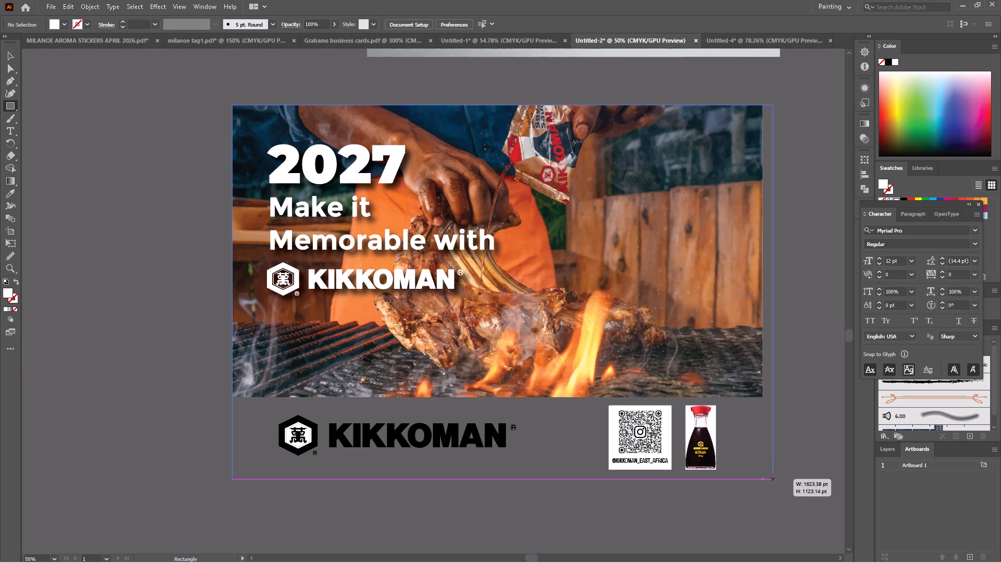
pyautogui.moveTo(773, 478); pyautogui.dragTo(763, 480)
pyautogui.click(10, 58)
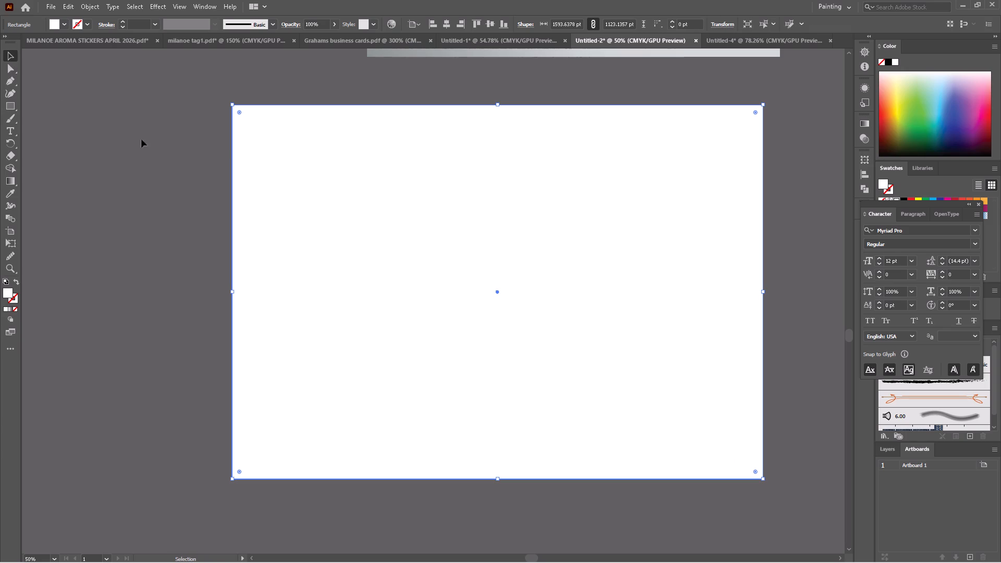
pyautogui.rightClick(151, 144)
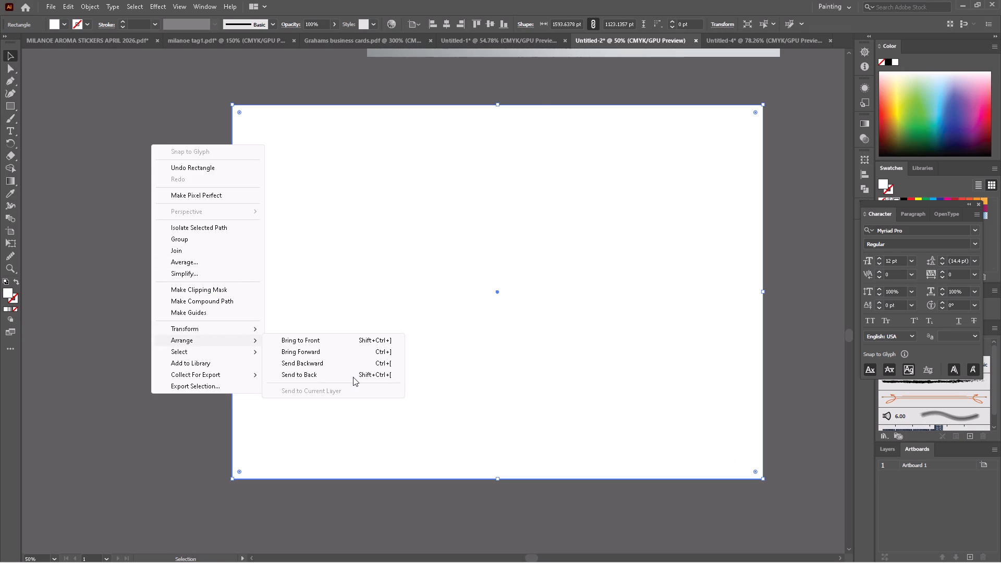
pyautogui.click(353, 377)
pyautogui.click(617, 512)
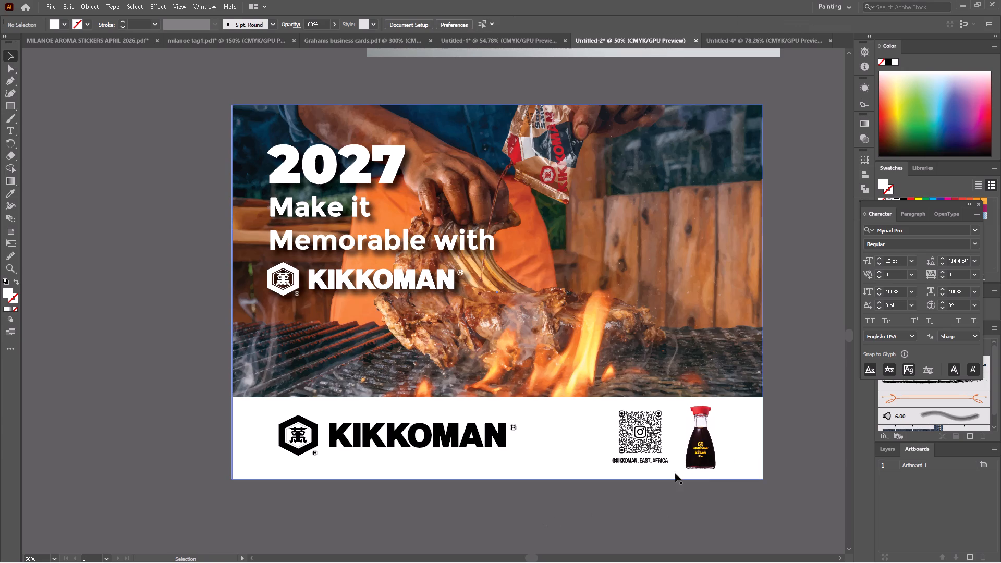
# Group all the cover artwork together with its white background rectangle.
pyautogui.moveTo(808, 513); pyautogui.dragTo(131, 73)
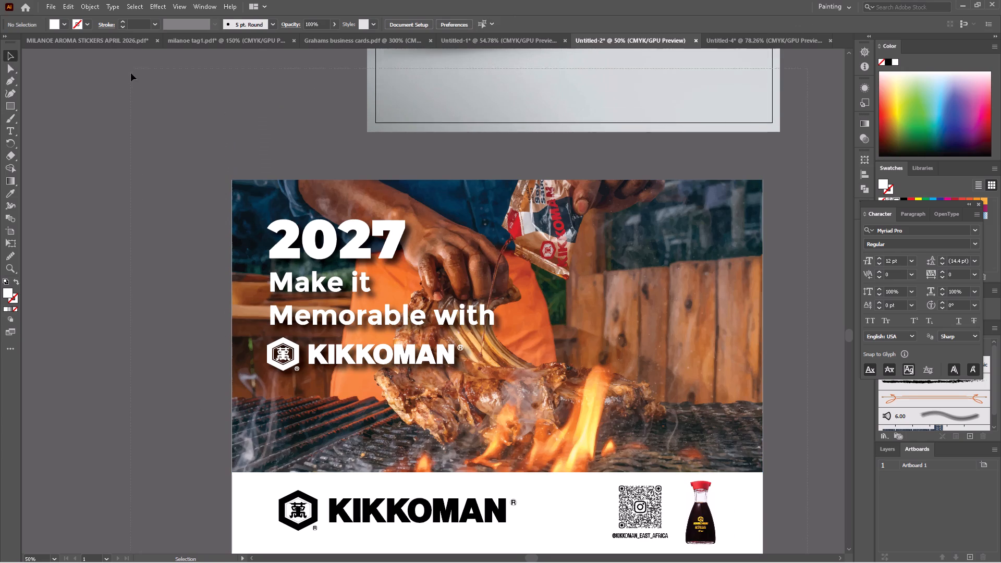
pyautogui.moveTo(131, 73); pyautogui.dragTo(136, 160)
pyautogui.hotkey('ctrl', 'g')
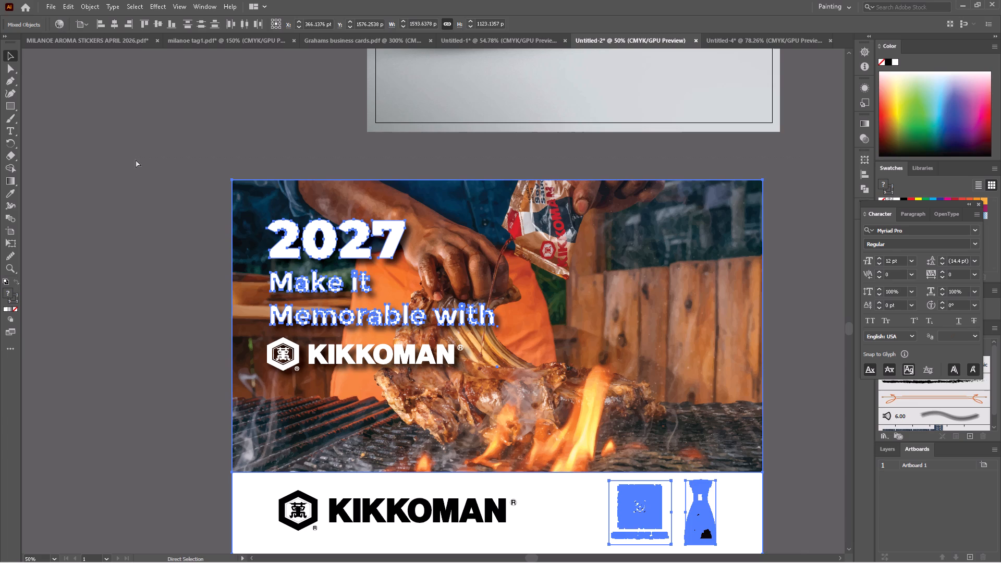
# Move the cover group onto the tilted calendar in the mockup image and scale it down to about 487 × 343 pt.
pyautogui.hotkey('ctrl', '-')
pyautogui.press('space')
pyautogui.press('space')
pyautogui.press('space')
pyautogui.press('space')
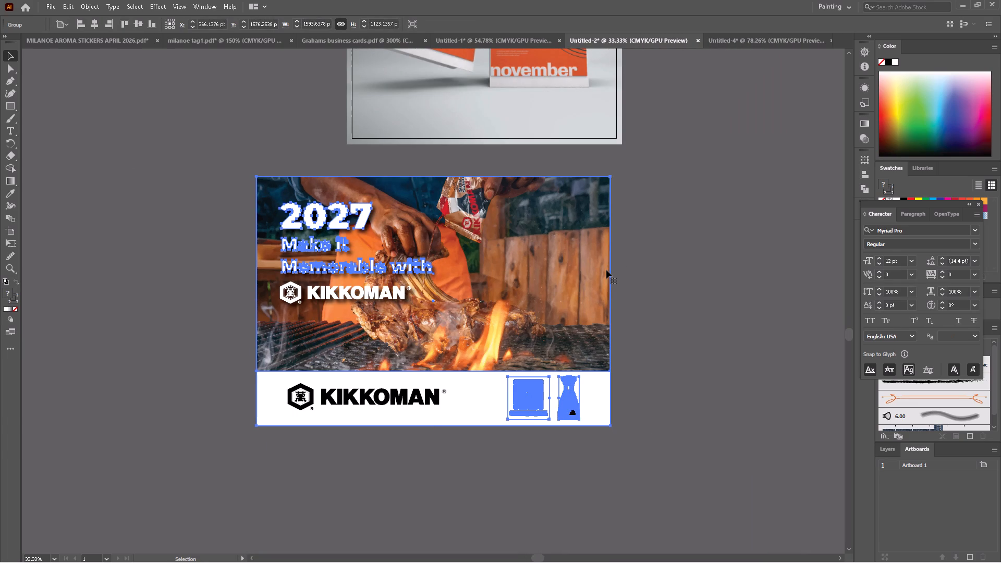
pyautogui.press('space')
pyautogui.click(661, 215)
pyautogui.click(459, 250)
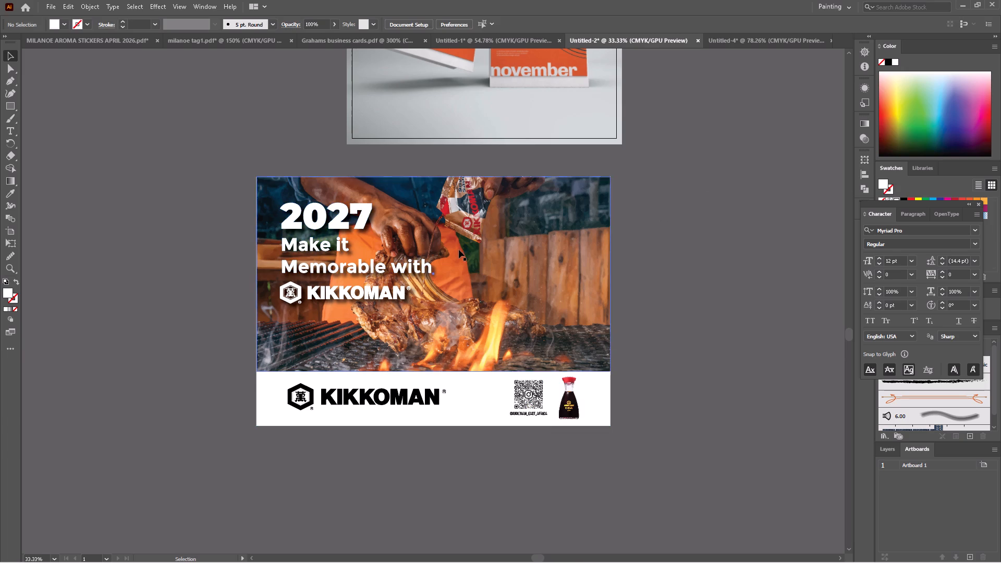
pyautogui.moveTo(611, 427); pyautogui.dragTo(501, 315)
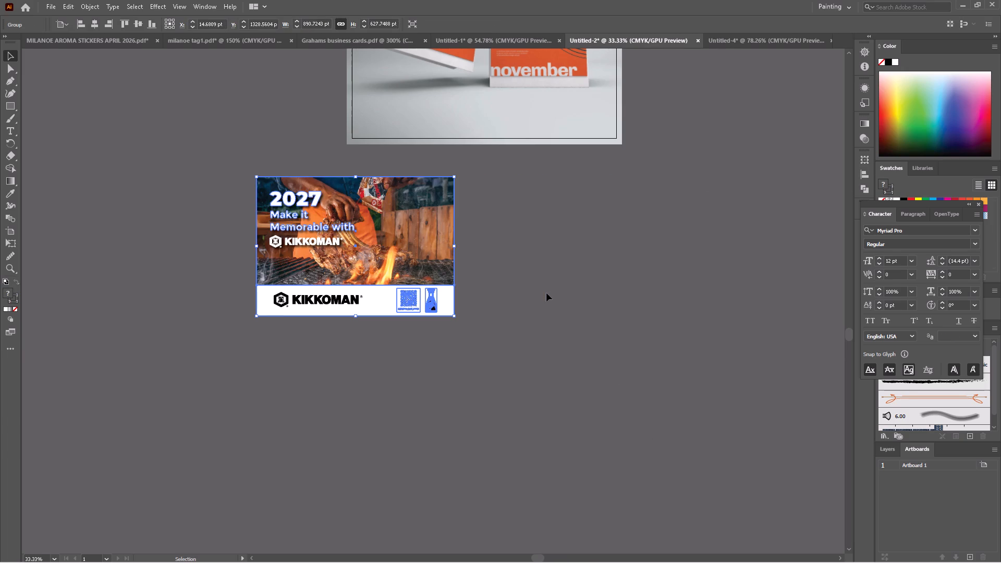
pyautogui.click(546, 293)
pyautogui.scroll(13, 550, 316)
pyautogui.moveTo(284, 386); pyautogui.dragTo(301, 373)
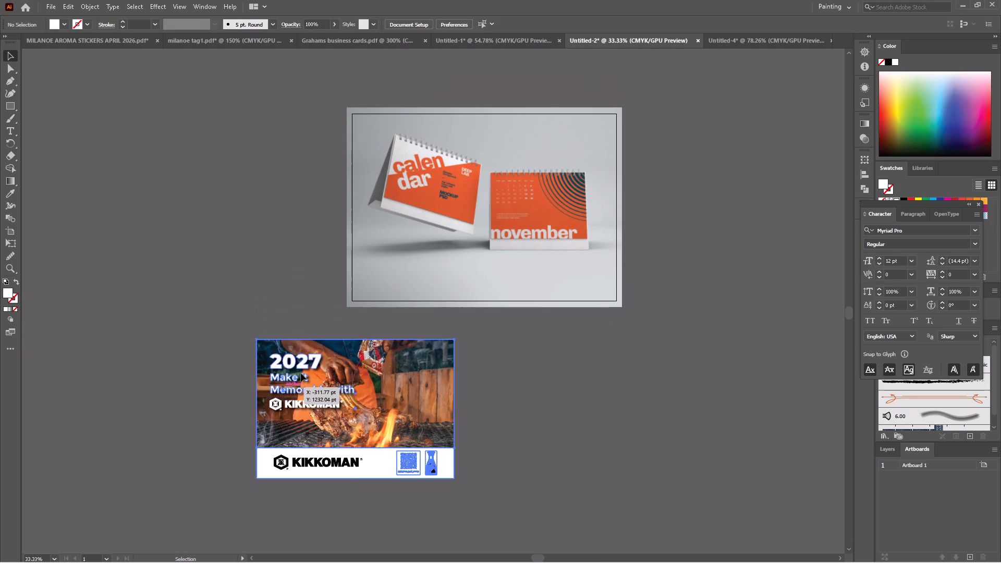
pyautogui.moveTo(301, 373); pyautogui.dragTo(424, 186)
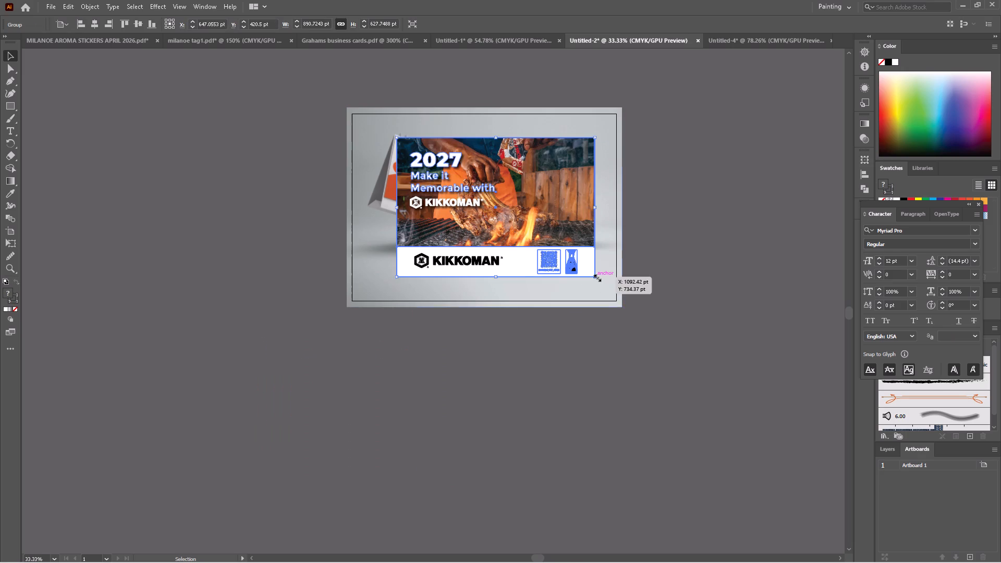
pyautogui.moveTo(596, 277); pyautogui.dragTo(507, 214)
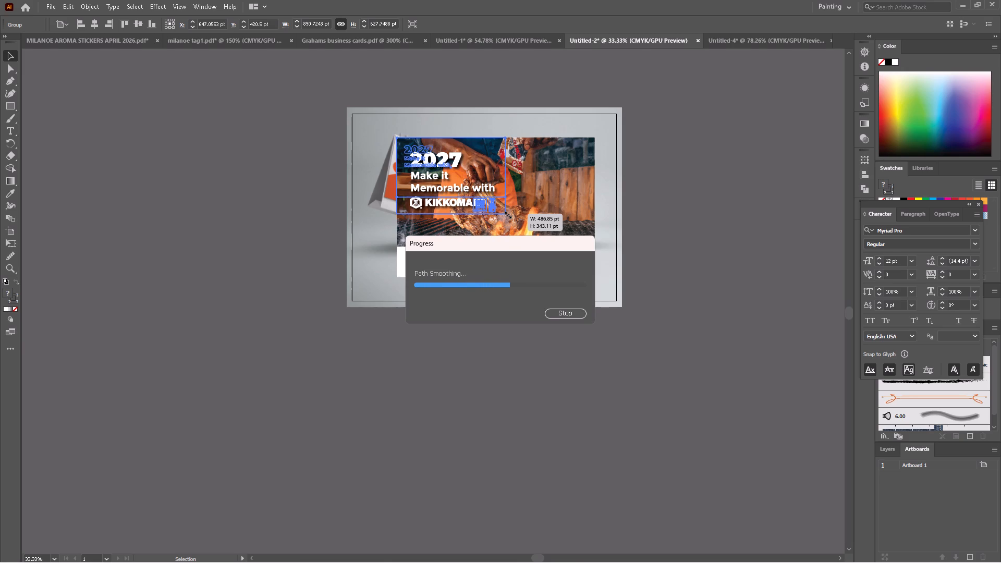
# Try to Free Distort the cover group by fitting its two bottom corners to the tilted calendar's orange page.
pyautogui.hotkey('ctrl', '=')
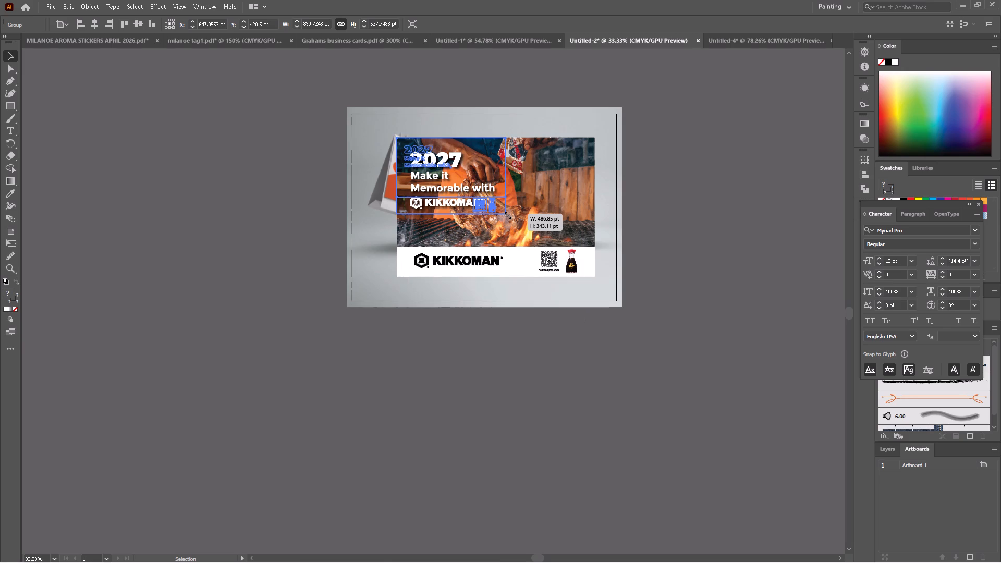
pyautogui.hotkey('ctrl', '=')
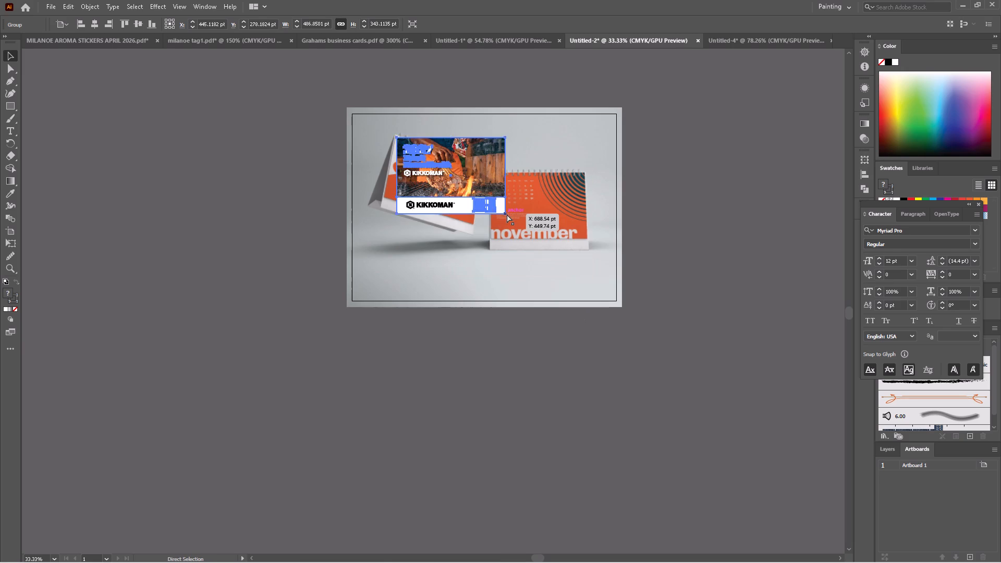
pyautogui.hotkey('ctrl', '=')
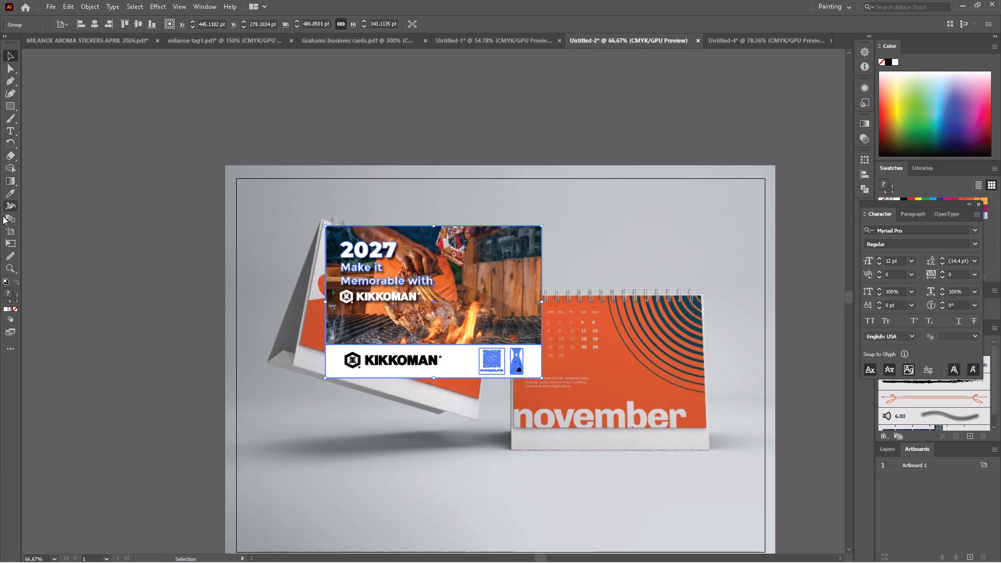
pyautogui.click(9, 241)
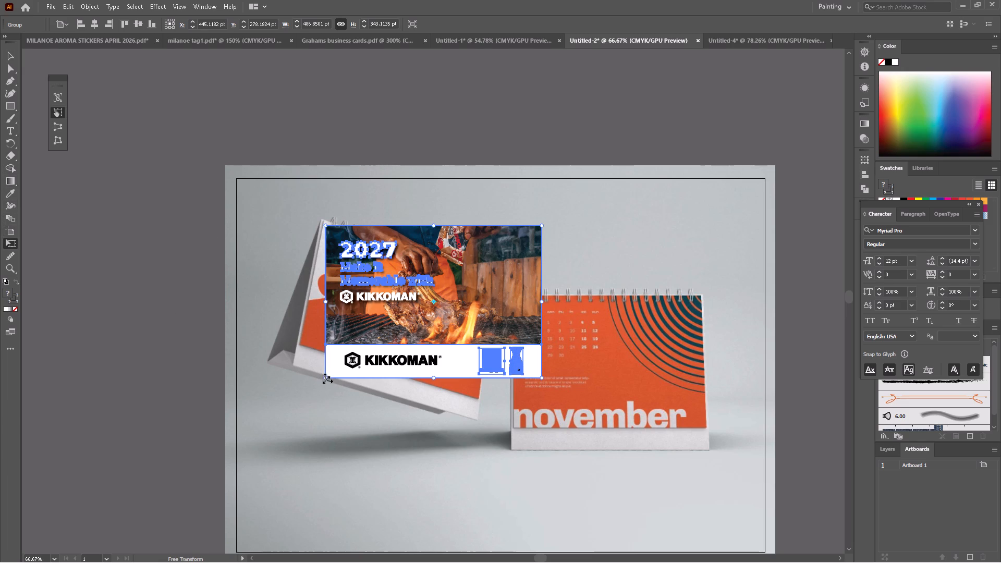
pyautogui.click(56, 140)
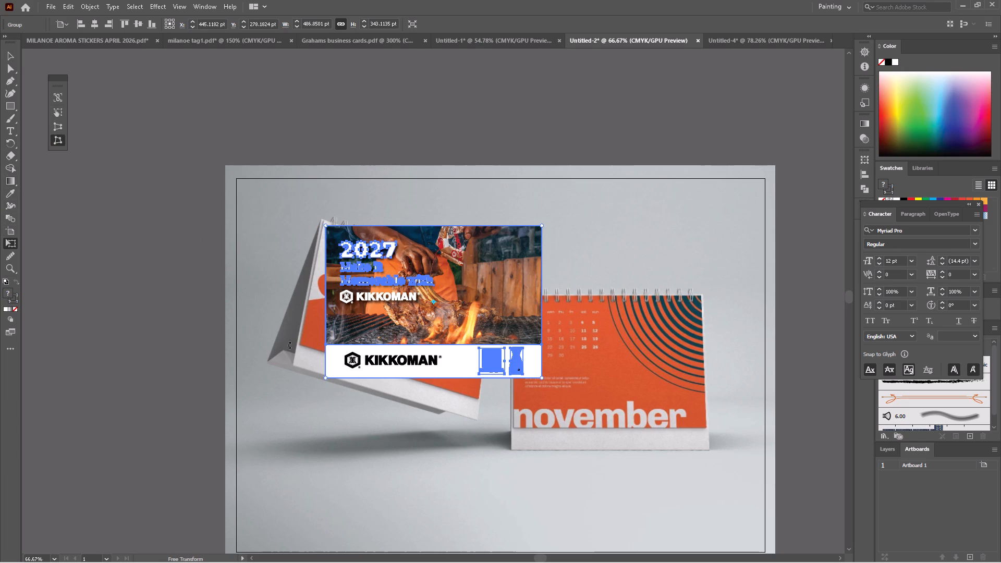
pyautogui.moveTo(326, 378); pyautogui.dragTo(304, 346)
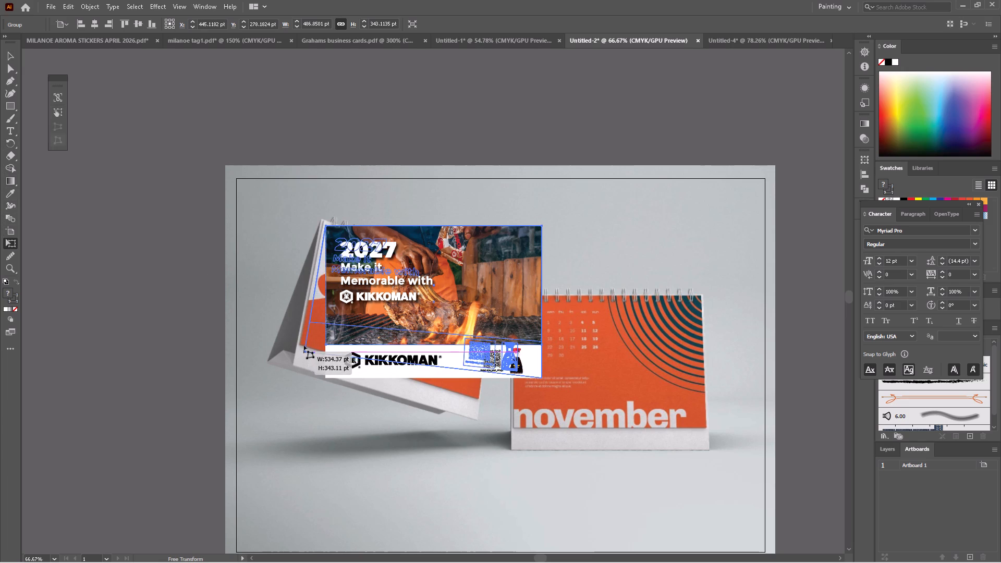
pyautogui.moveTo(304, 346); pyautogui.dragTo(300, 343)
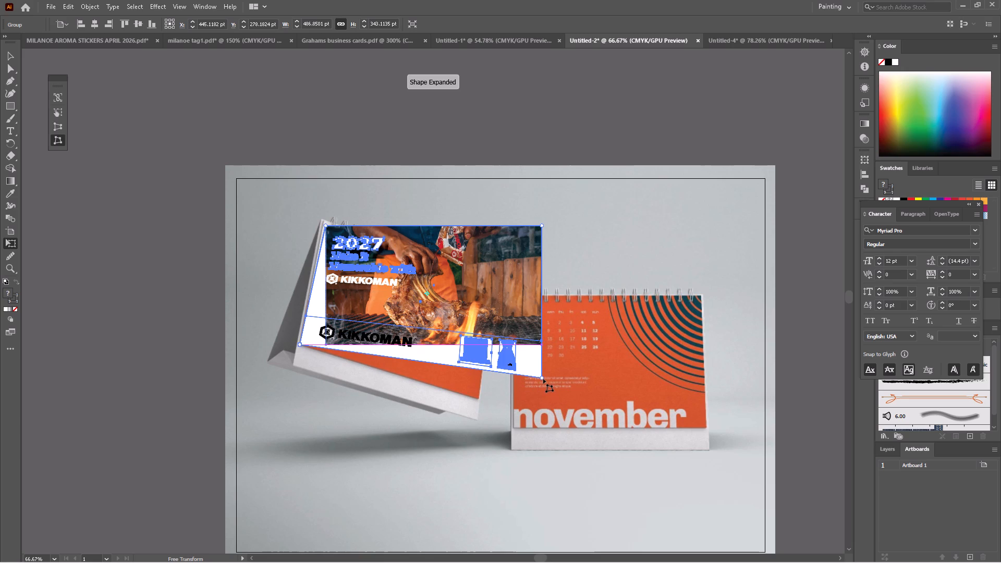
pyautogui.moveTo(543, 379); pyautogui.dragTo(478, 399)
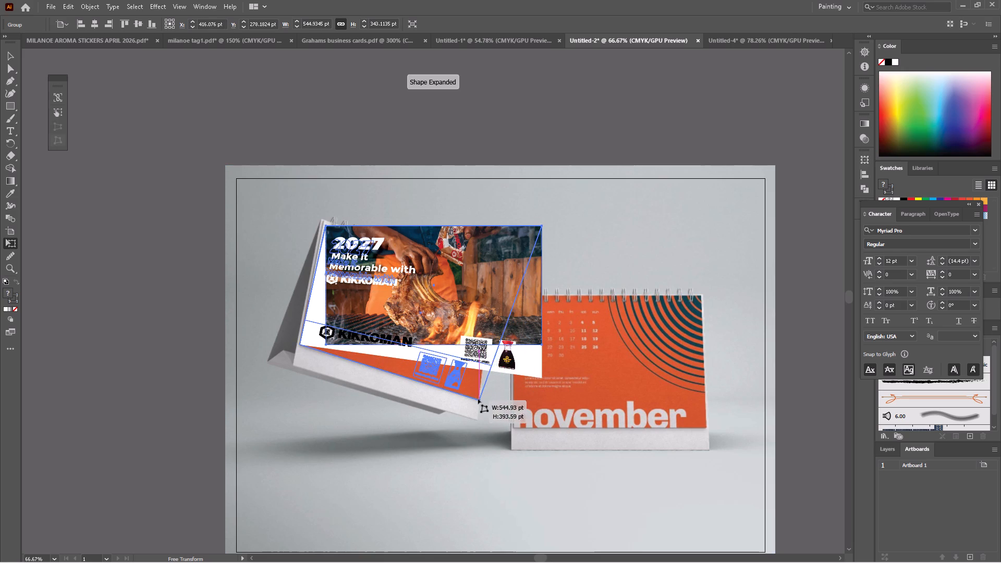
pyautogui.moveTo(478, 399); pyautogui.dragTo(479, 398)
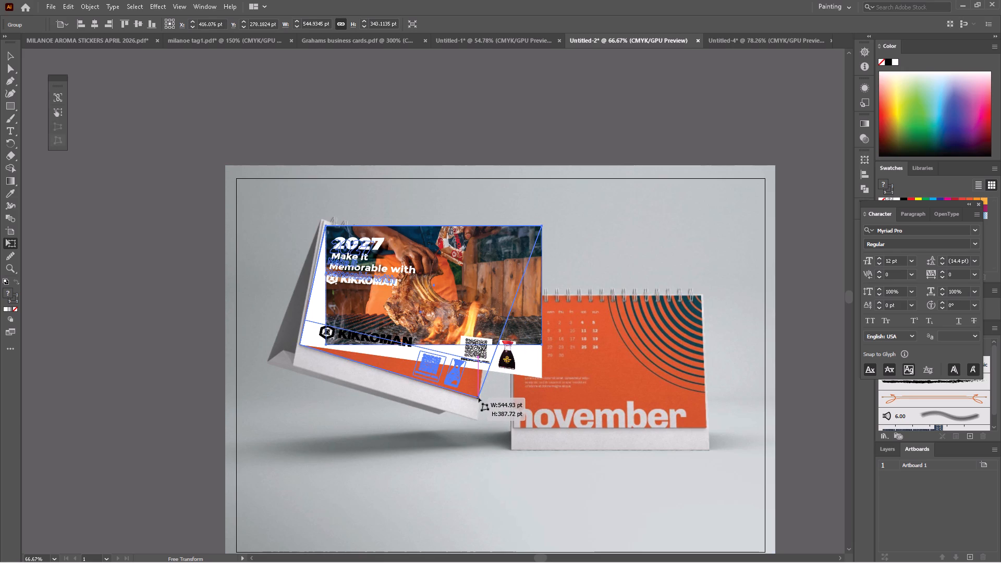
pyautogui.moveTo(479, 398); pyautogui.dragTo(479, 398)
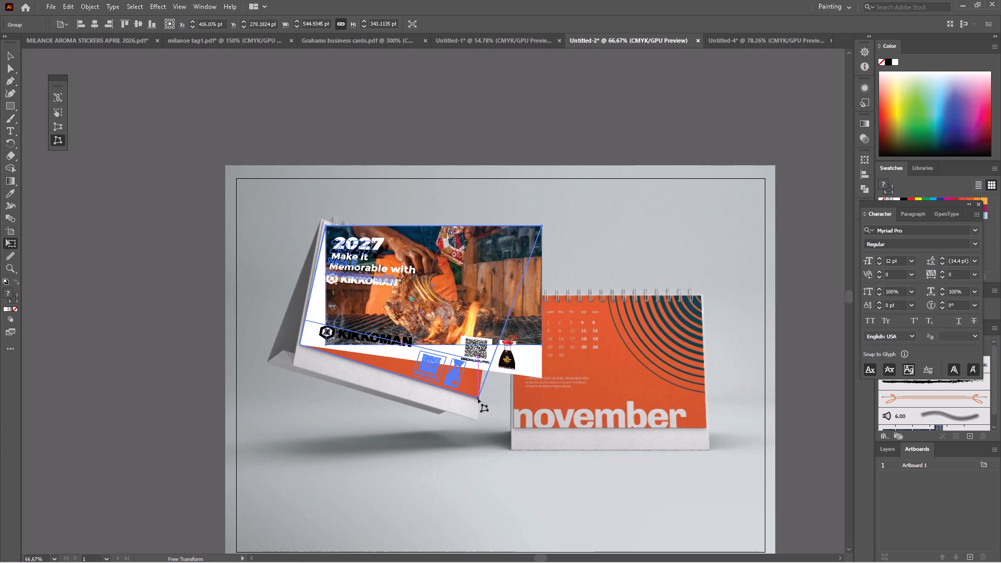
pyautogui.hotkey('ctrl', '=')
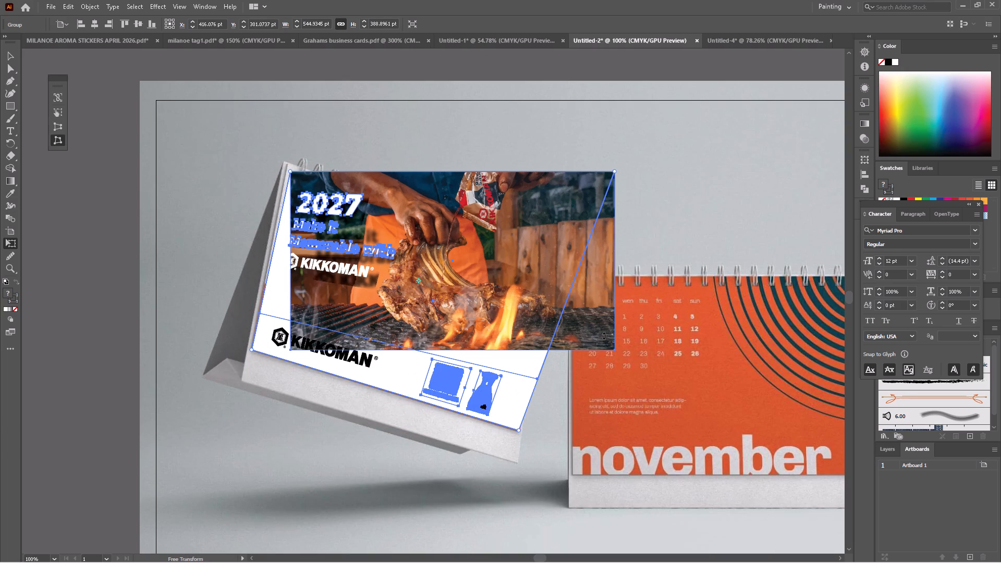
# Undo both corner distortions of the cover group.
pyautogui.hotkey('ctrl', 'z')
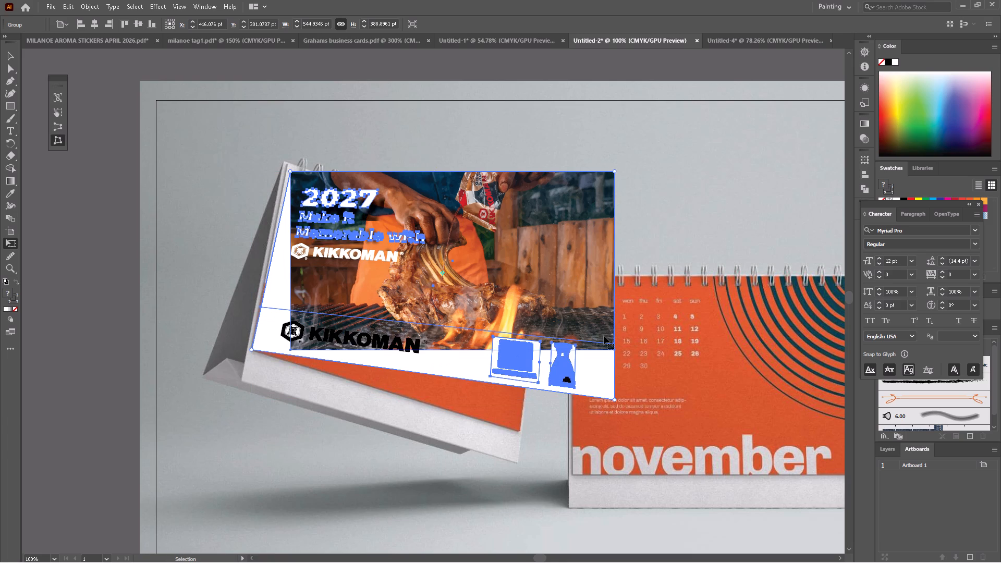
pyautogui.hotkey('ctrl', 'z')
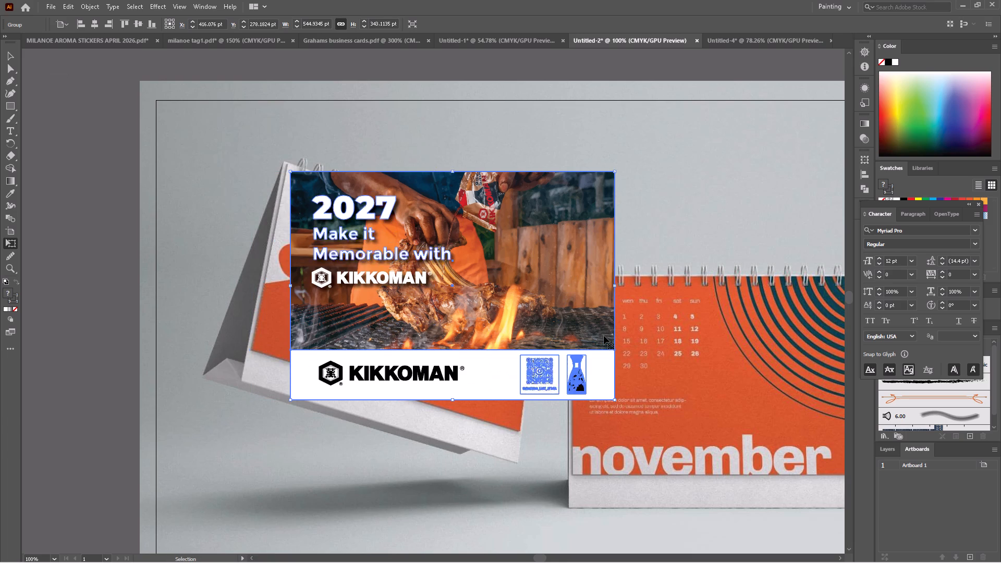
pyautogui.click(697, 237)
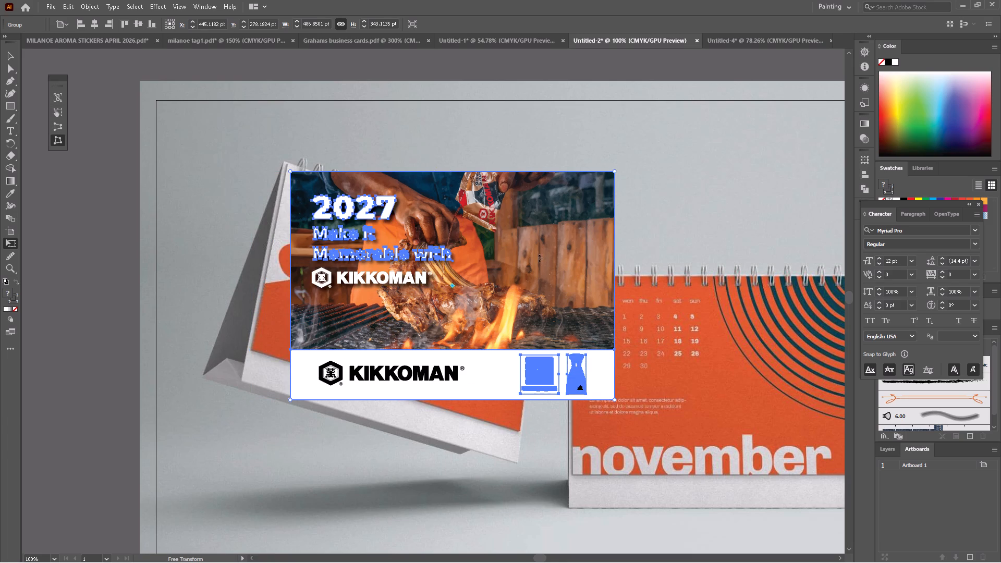
# Isolate the cover group, expand the image tracing of the barbecue photo, and exit the group.
pyautogui.click(9, 56)
pyautogui.click(107, 233)
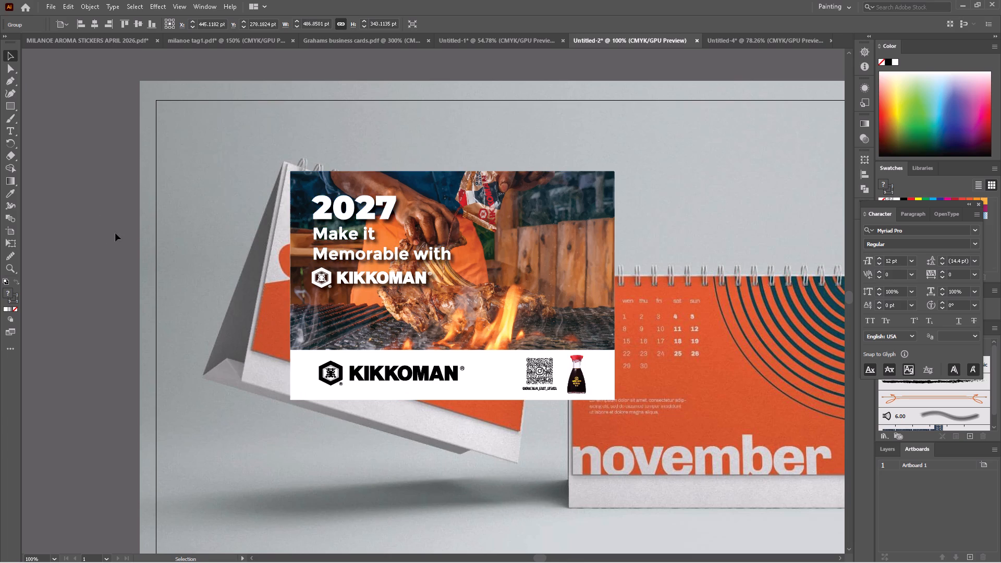
pyautogui.click(589, 272)
pyautogui.tripleClick(559, 259)
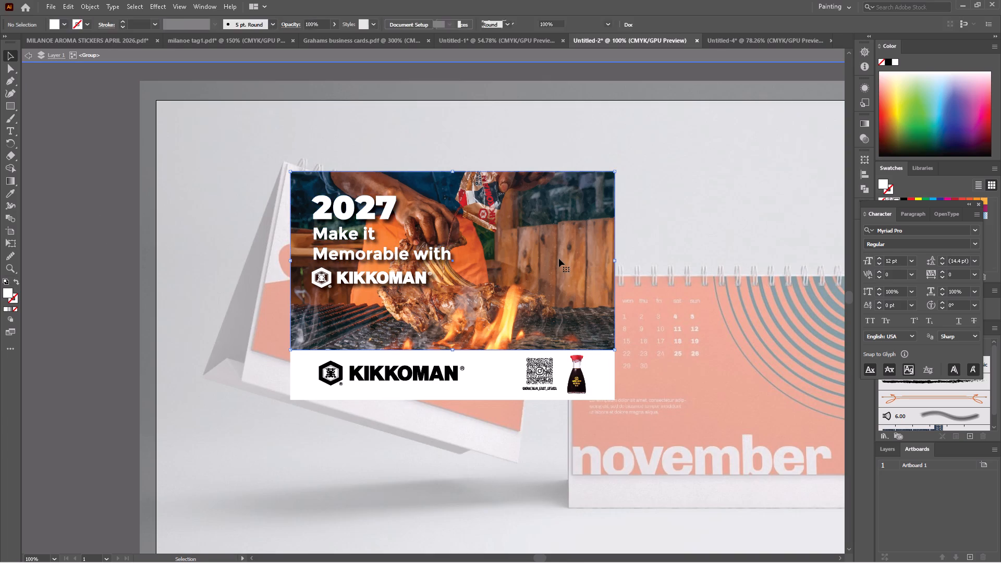
pyautogui.click(257, 22)
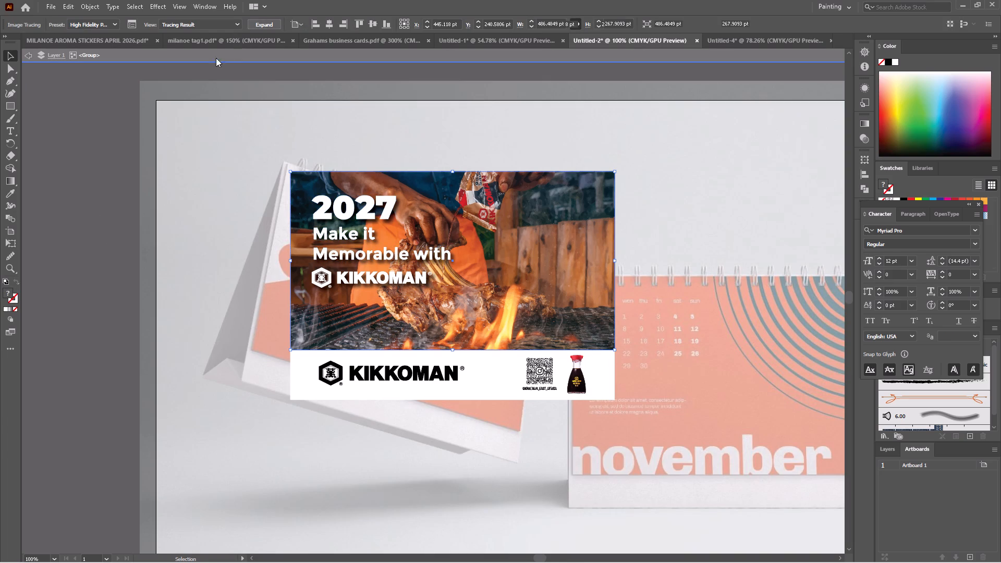
pyautogui.tripleClick(105, 182)
pyautogui.click(105, 182)
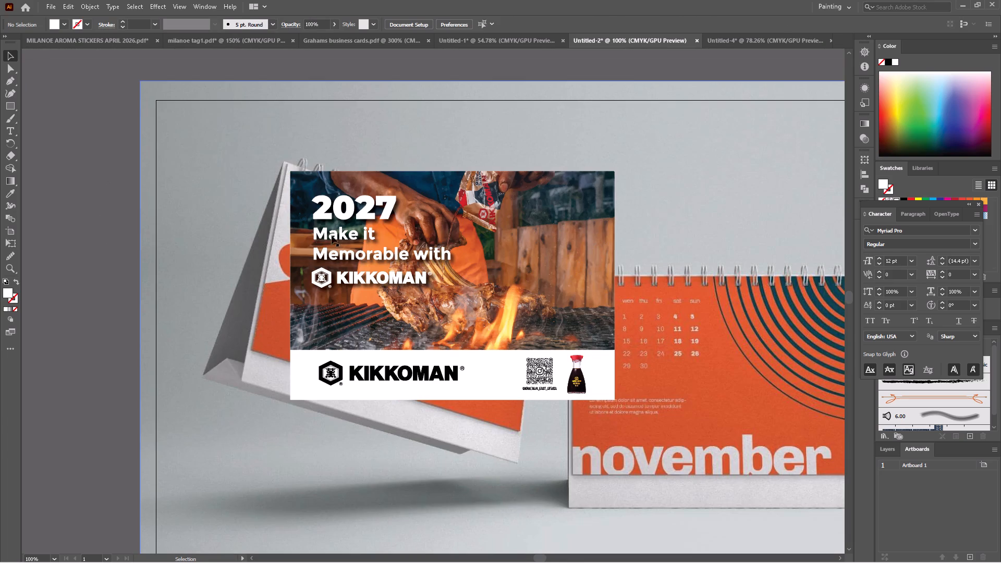
# Free Distort the cover group, fitting its two bottom corners to the bottom corners of the tilted calendar's orange page.
pyautogui.click(344, 238)
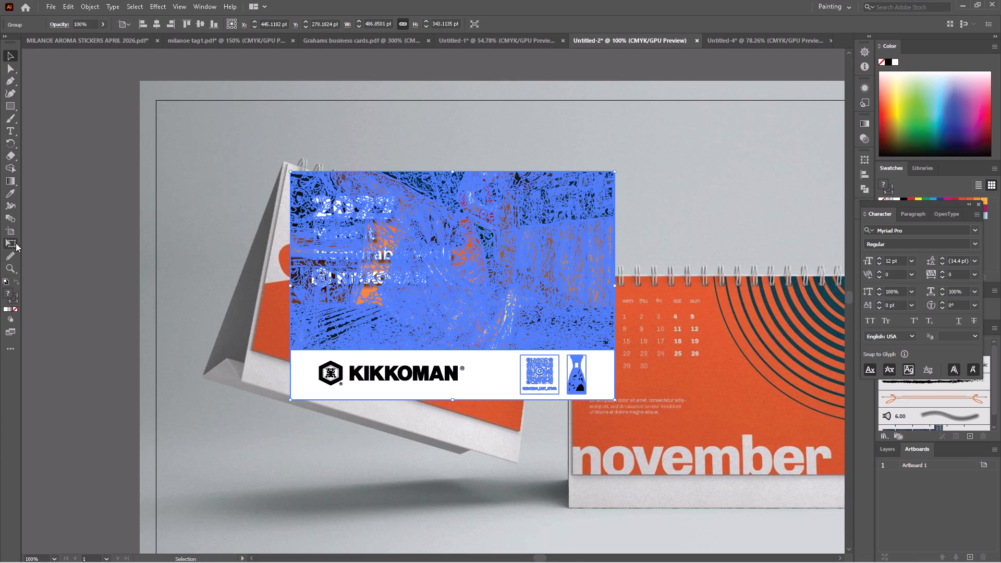
pyautogui.click(15, 243)
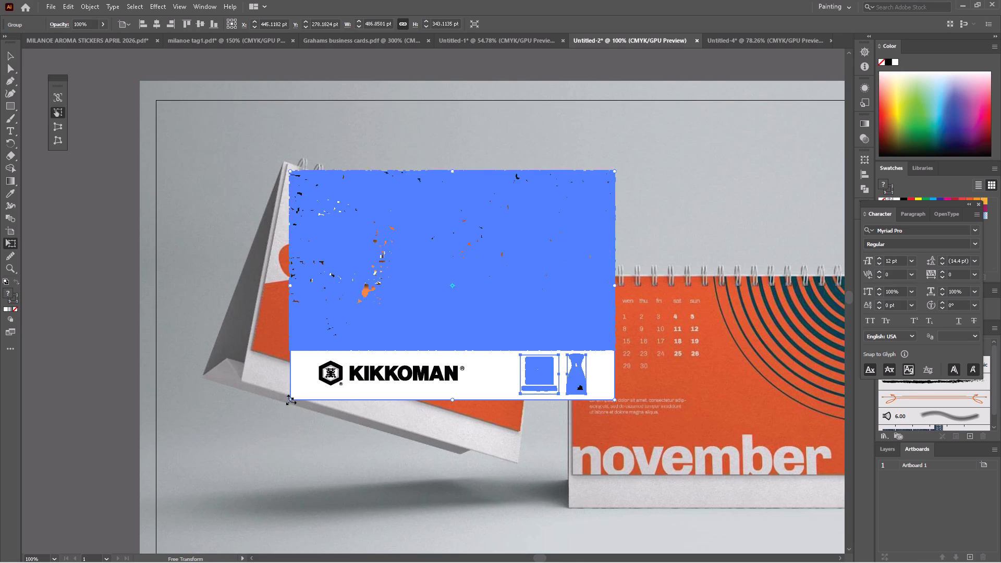
pyautogui.click(59, 135)
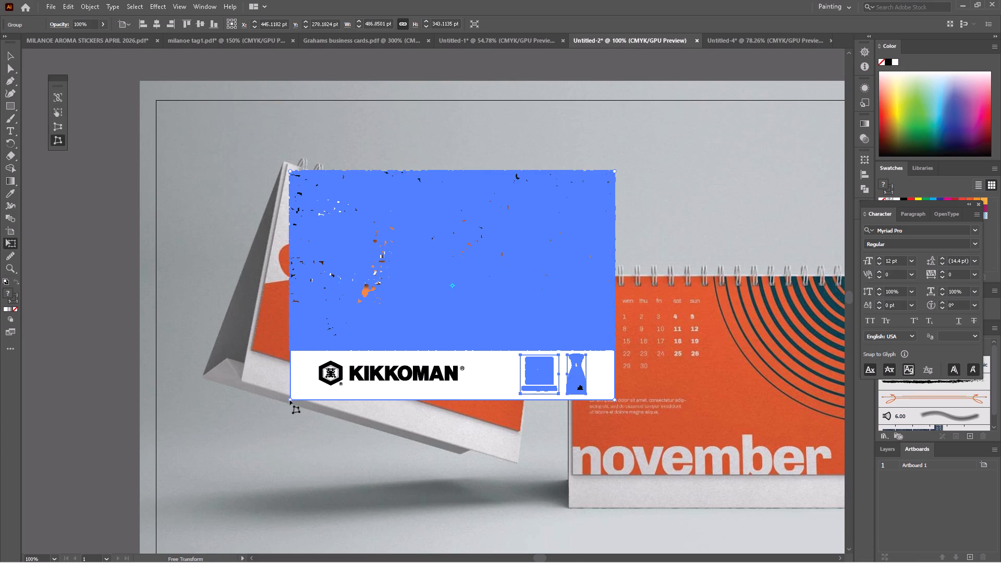
pyautogui.moveTo(290, 400); pyautogui.dragTo(257, 351)
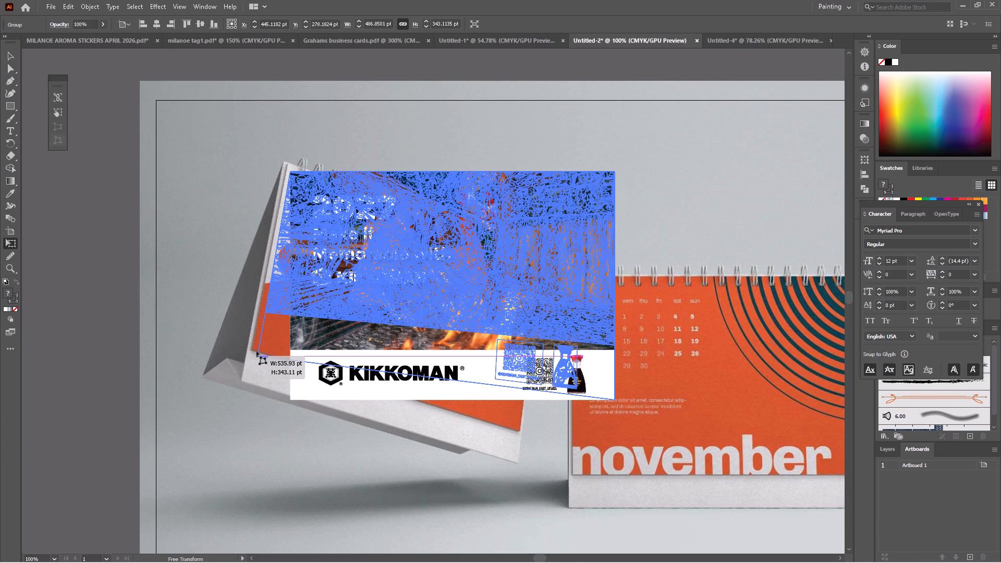
pyautogui.moveTo(257, 351); pyautogui.dragTo(252, 349)
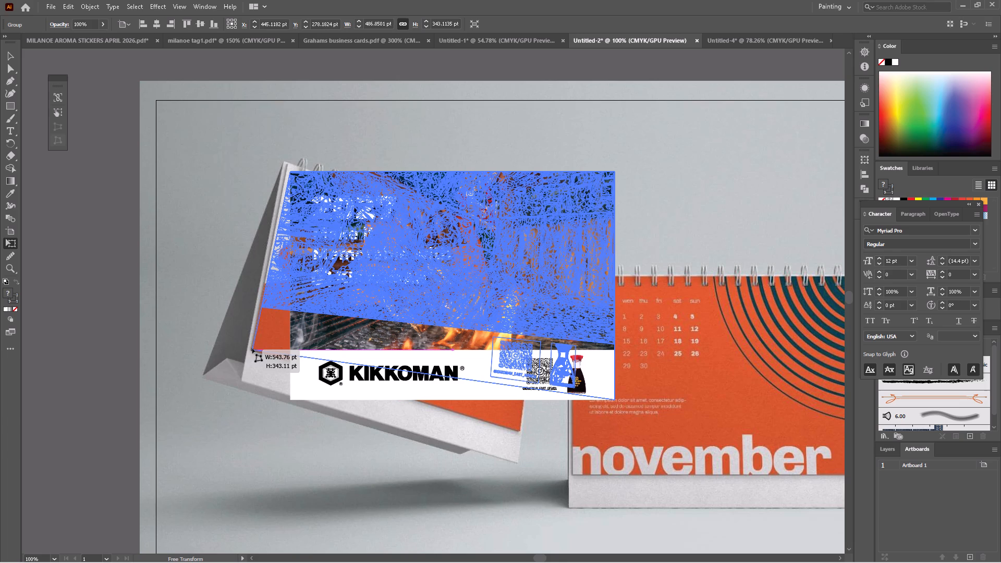
pyautogui.moveTo(252, 349); pyautogui.dragTo(252, 349)
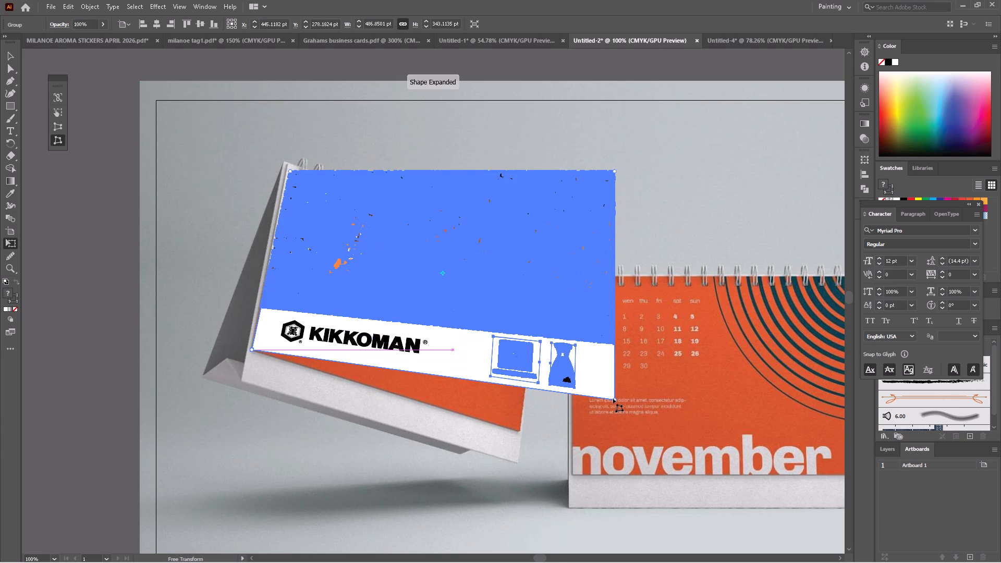
pyautogui.moveTo(614, 401); pyautogui.dragTo(540, 429)
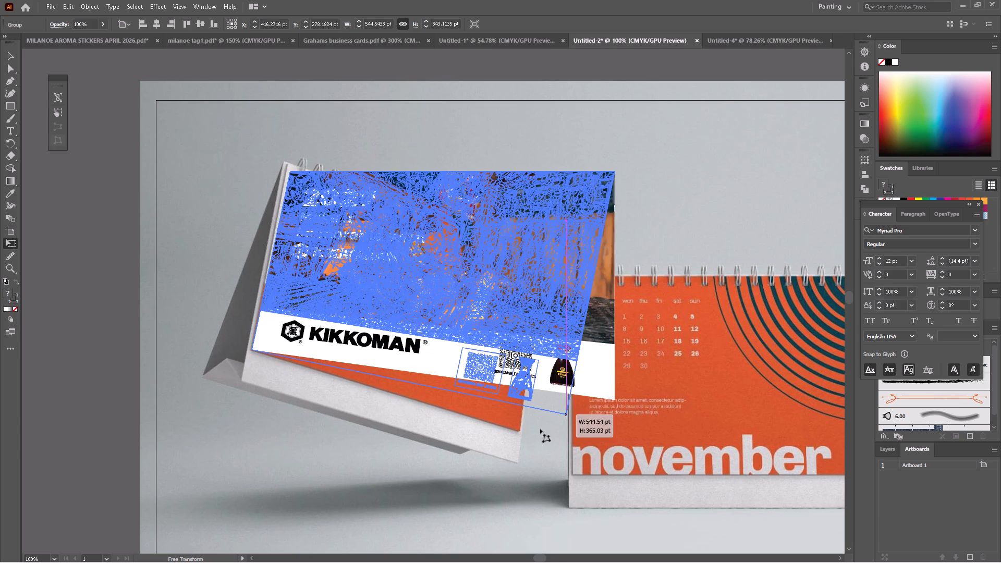
pyautogui.moveTo(540, 429); pyautogui.dragTo(521, 433)
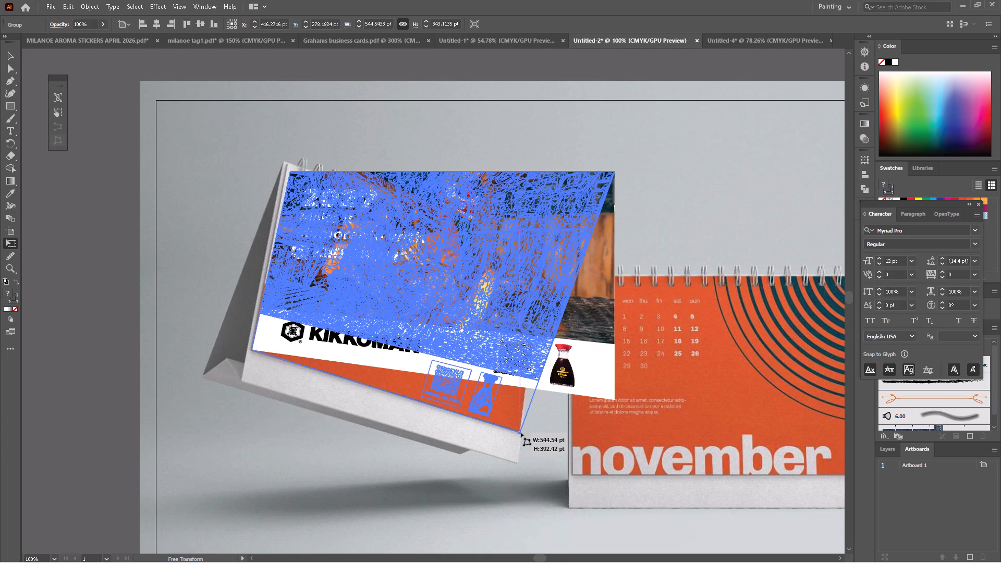
pyautogui.moveTo(521, 433); pyautogui.dragTo(520, 432)
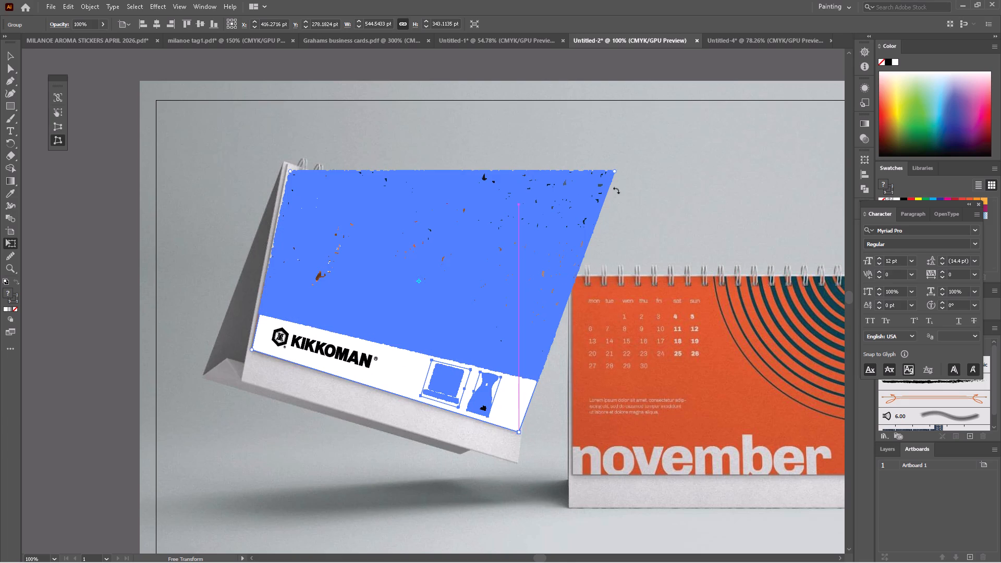
# Distort the cover group's two top corners onto the tilted page's top corners below the spiral binding, about 435 × 399 pt overall, and deselect it.
pyautogui.moveTo(615, 172); pyautogui.dragTo(566, 192)
pyautogui.moveTo(566, 192); pyautogui.dragTo(521, 218)
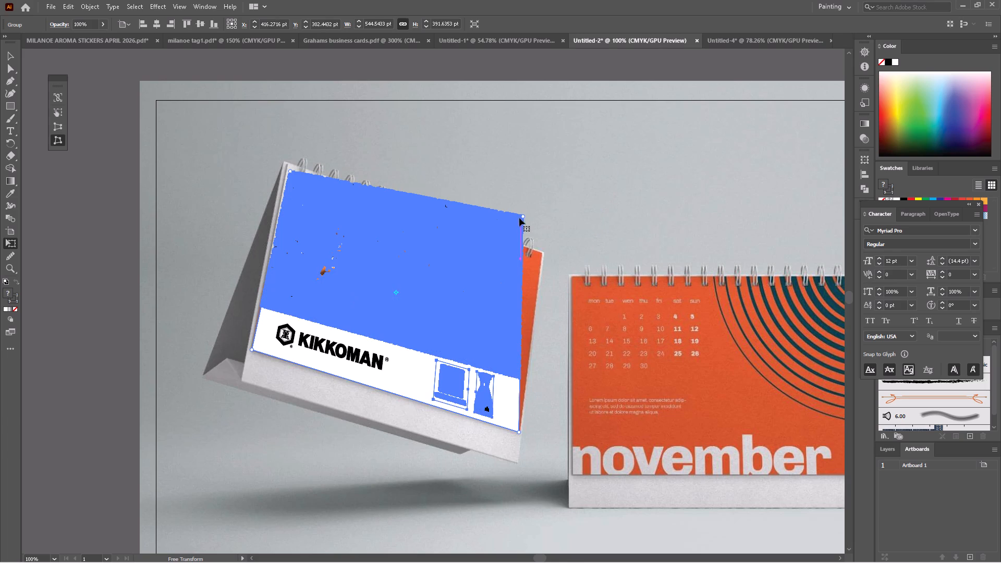
pyautogui.click(523, 216)
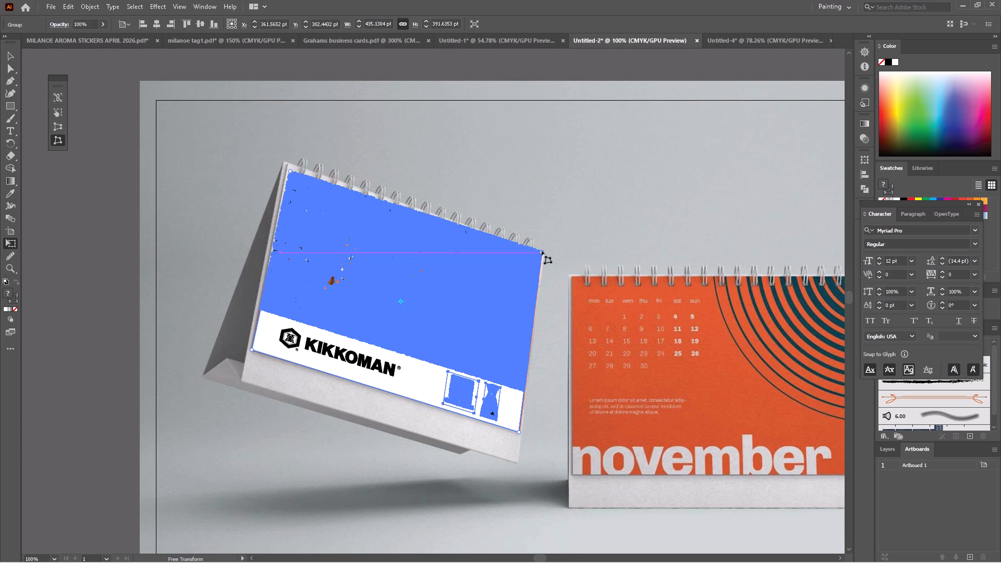
pyautogui.hotkey('ctrl', '=')
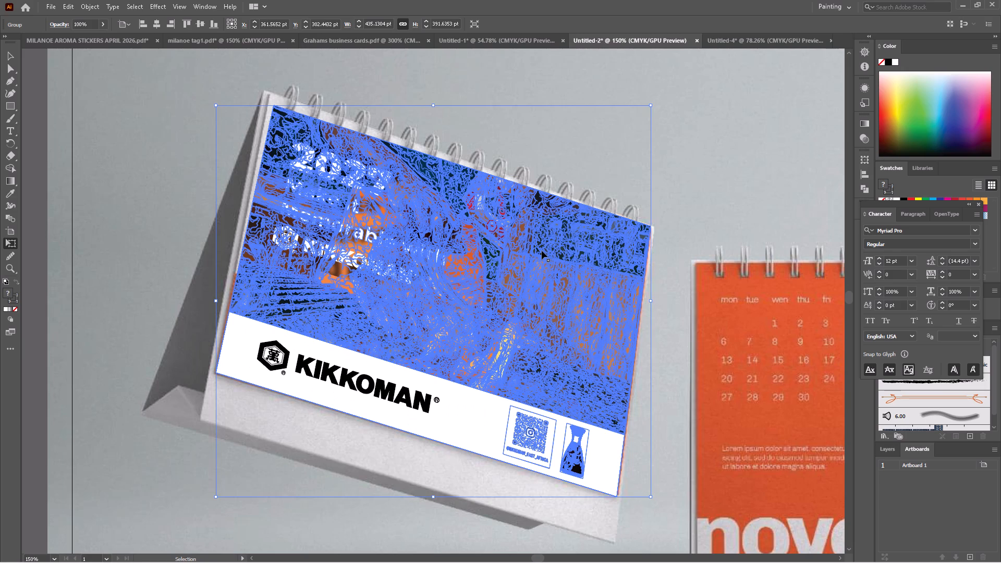
pyautogui.hotkey('ctrl', '=')
pyautogui.scroll(13, 445, 219)
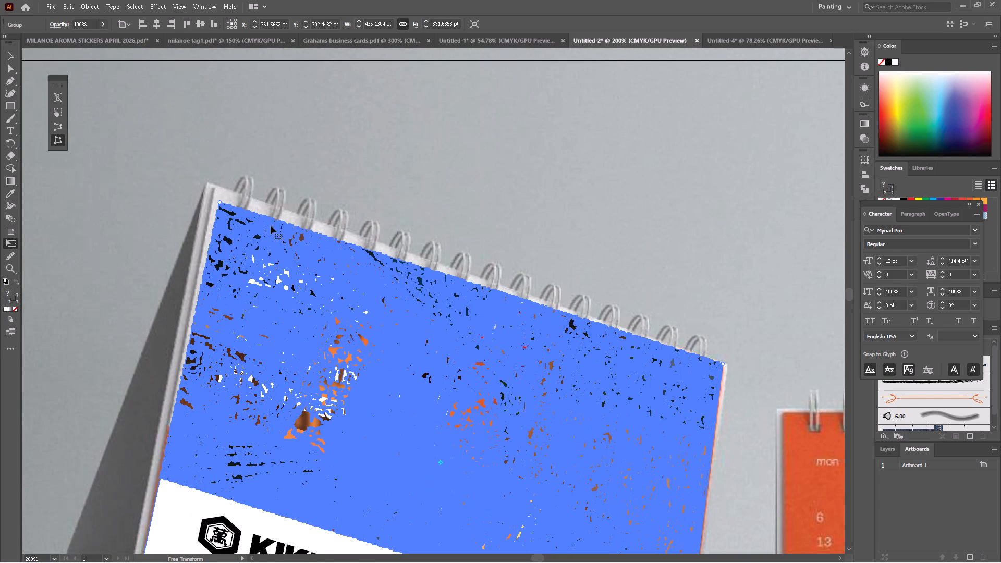
pyautogui.moveTo(219, 201); pyautogui.dragTo(219, 197)
pyautogui.moveTo(219, 197); pyautogui.dragTo(214, 193)
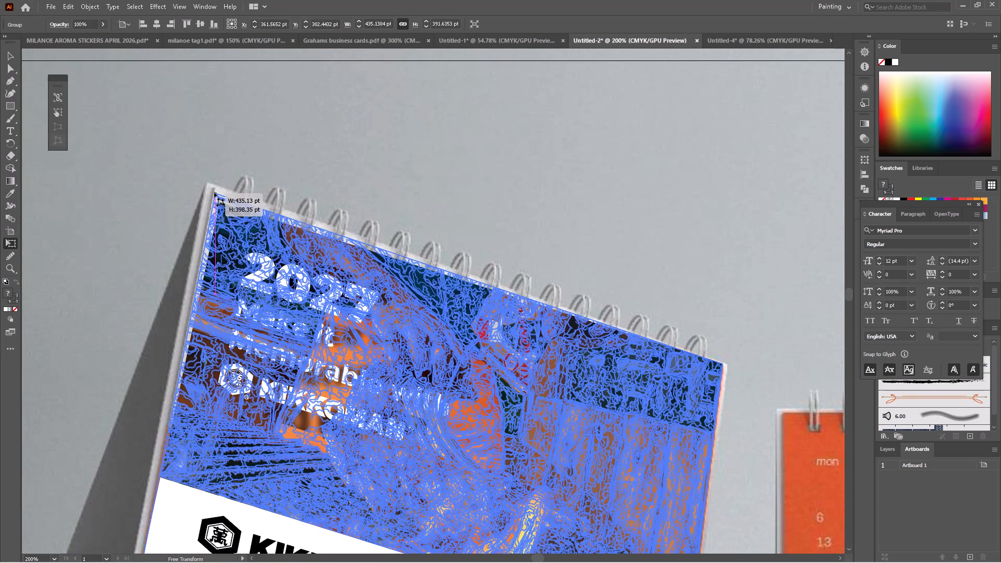
pyautogui.moveTo(214, 193); pyautogui.dragTo(215, 192)
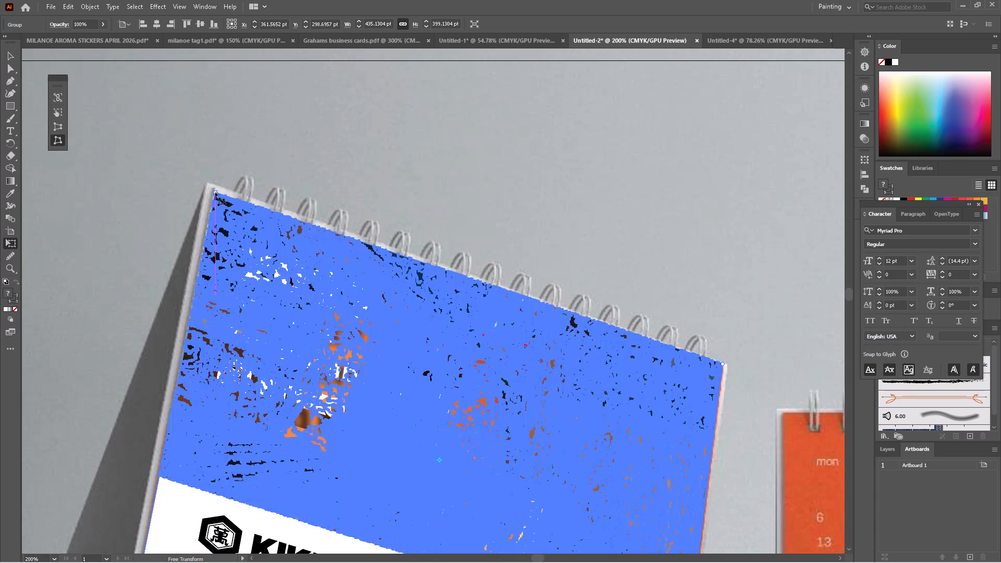
pyautogui.click(8, 53)
pyautogui.hotkey('ctrl', '-')
pyautogui.hotkey('ctrl', '-')
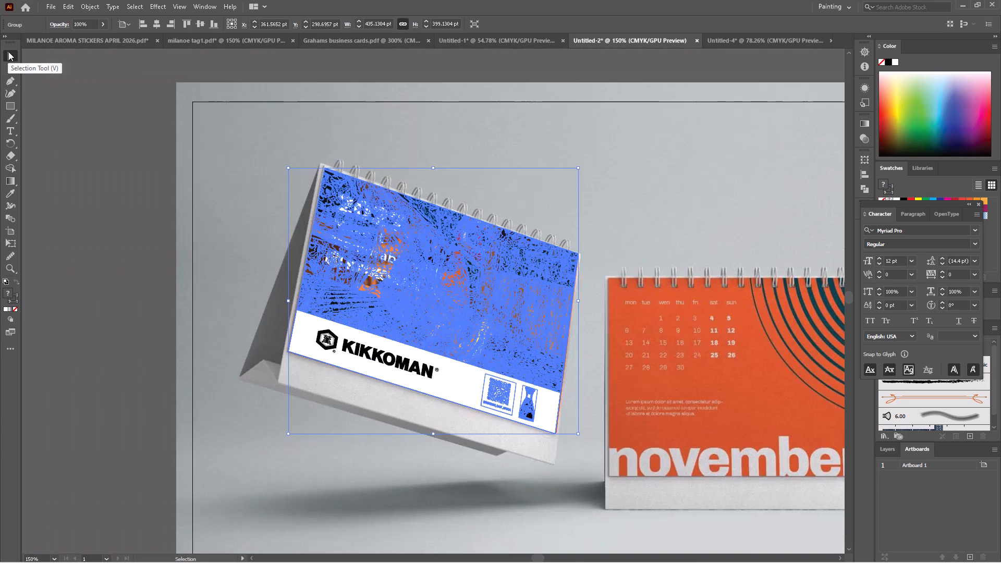
pyautogui.hotkey('ctrl', '-')
pyautogui.click(127, 221)
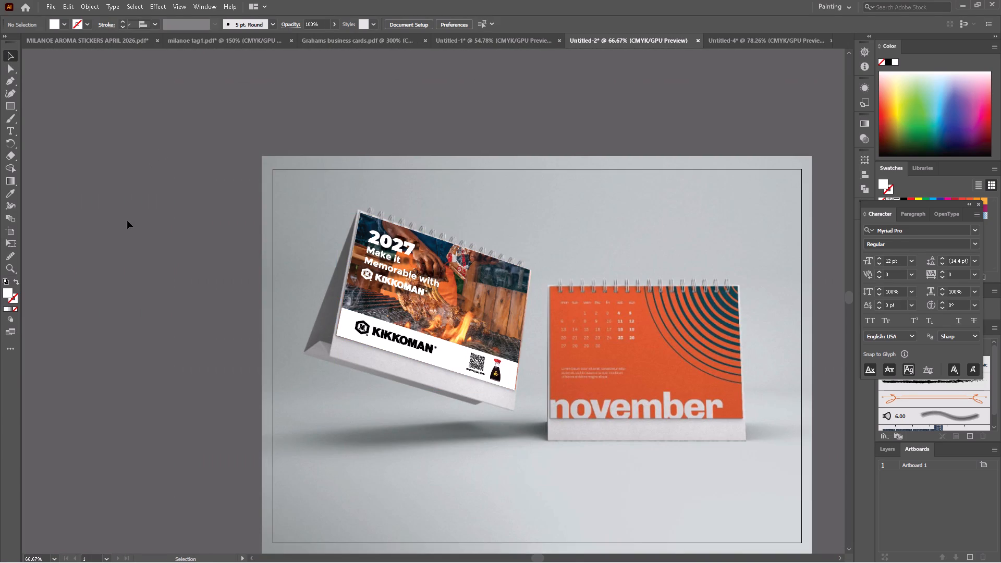
pyautogui.scroll(-4, 138, 219)
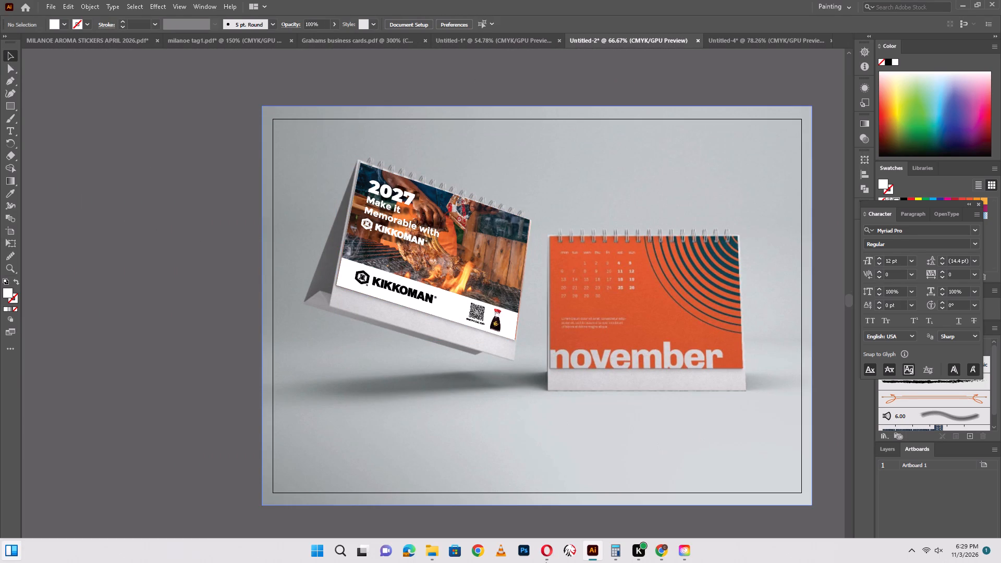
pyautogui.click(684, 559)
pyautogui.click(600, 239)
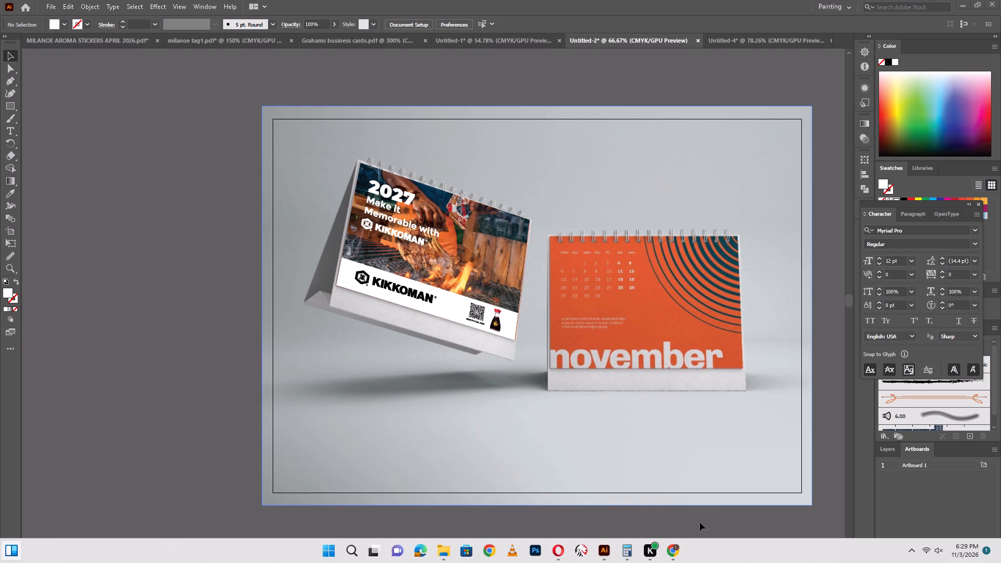
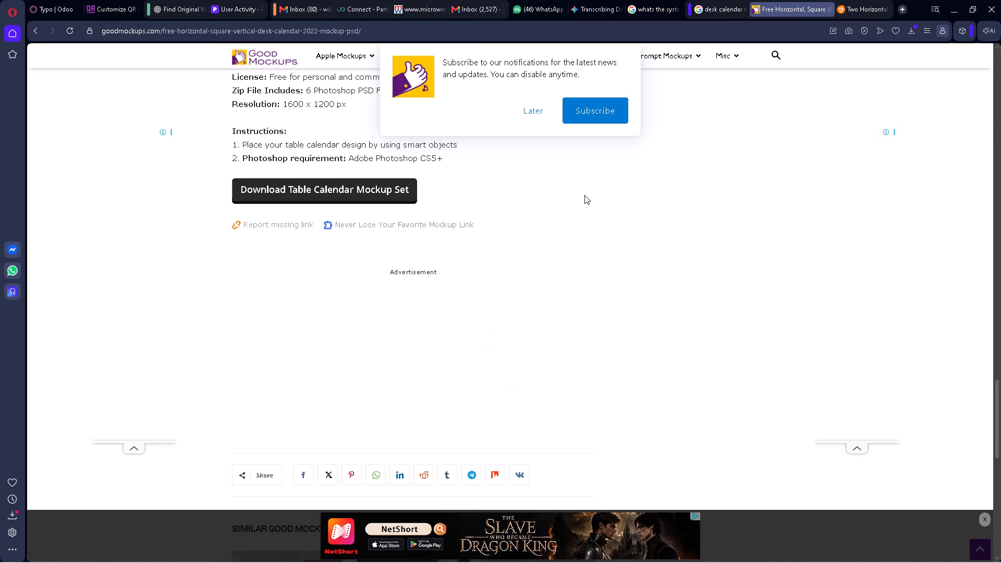
# In the Opera browser, review the Good Mockups desk calendar 2022 mockup page, declining its notification subscription, and close the page.
pyautogui.scroll(5, 590, 255)
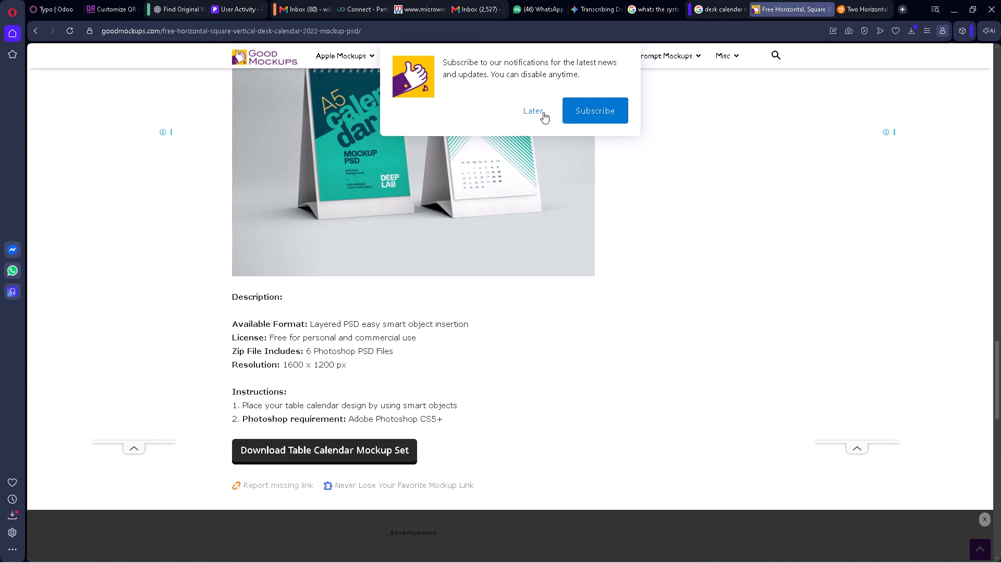
pyautogui.click(543, 112)
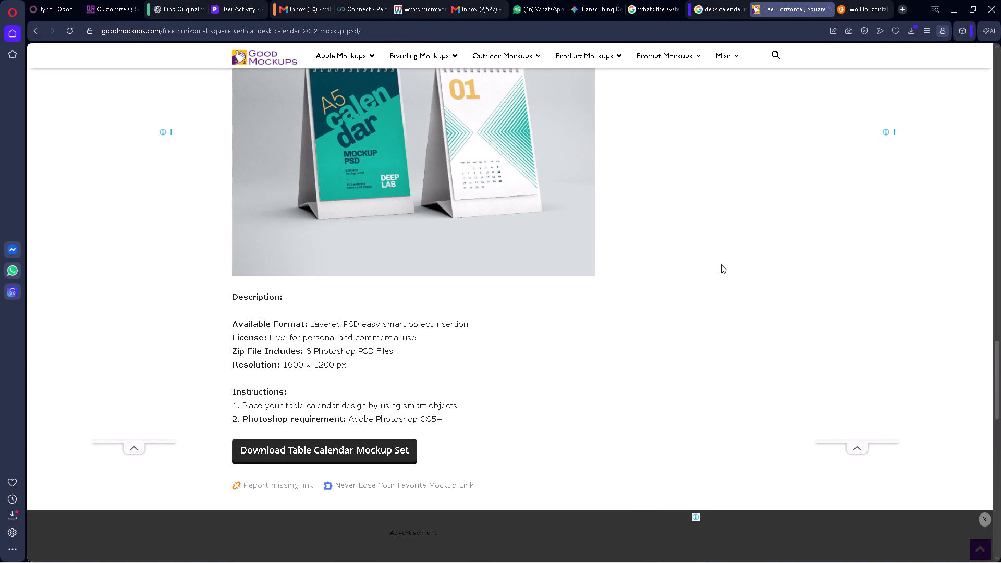
pyautogui.scroll(17, 730, 361)
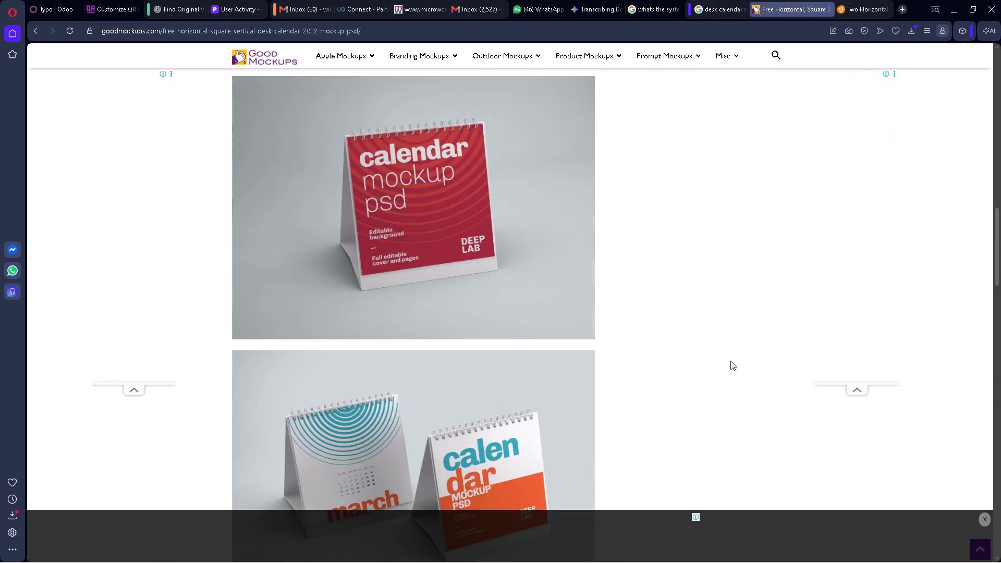
pyautogui.scroll(17, 730, 361)
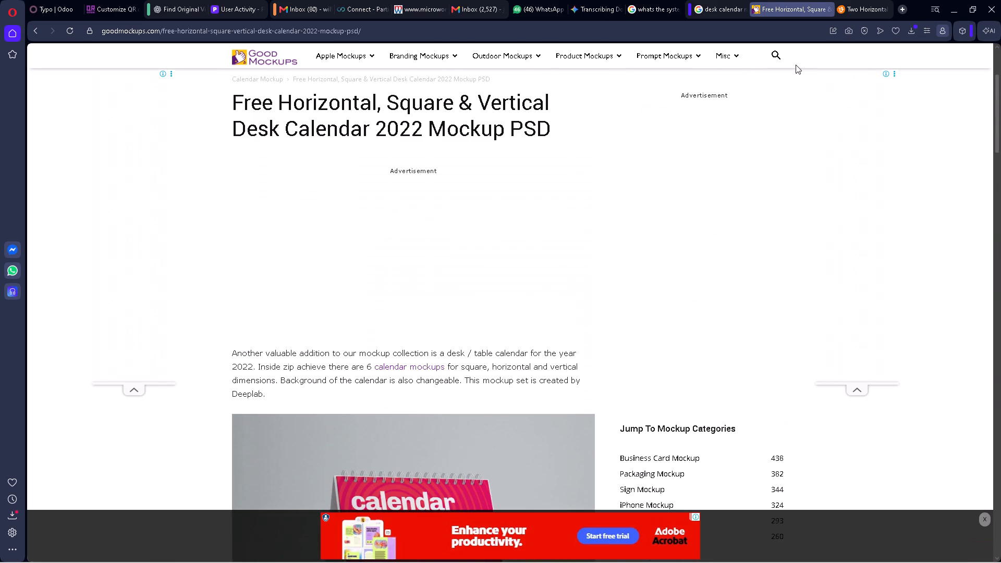
pyautogui.click(828, 9)
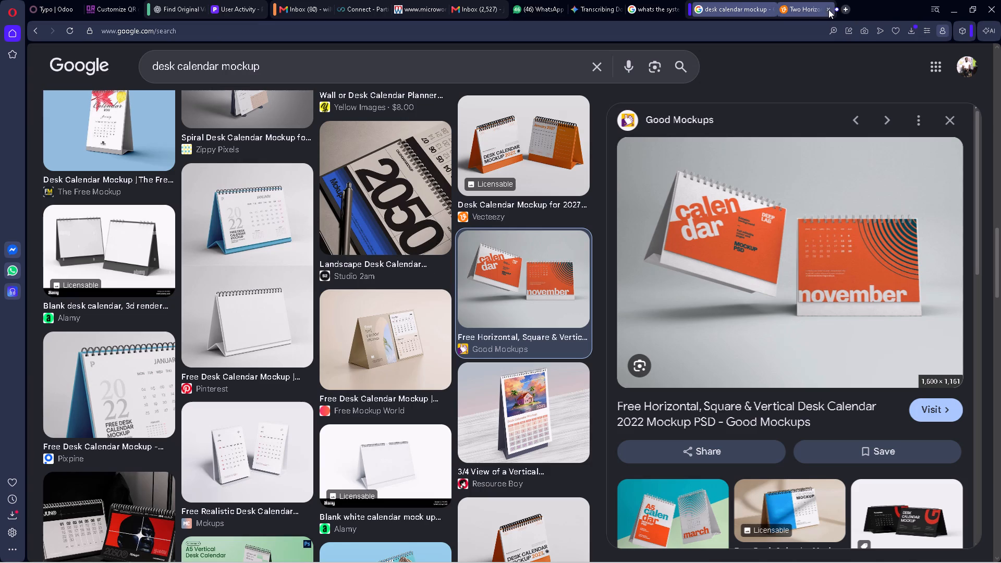
# Look through the related desk calendar mockups in the Google image results, check the Illustrator mockup, and return to the results.
pyautogui.scroll(-4, 819, 436)
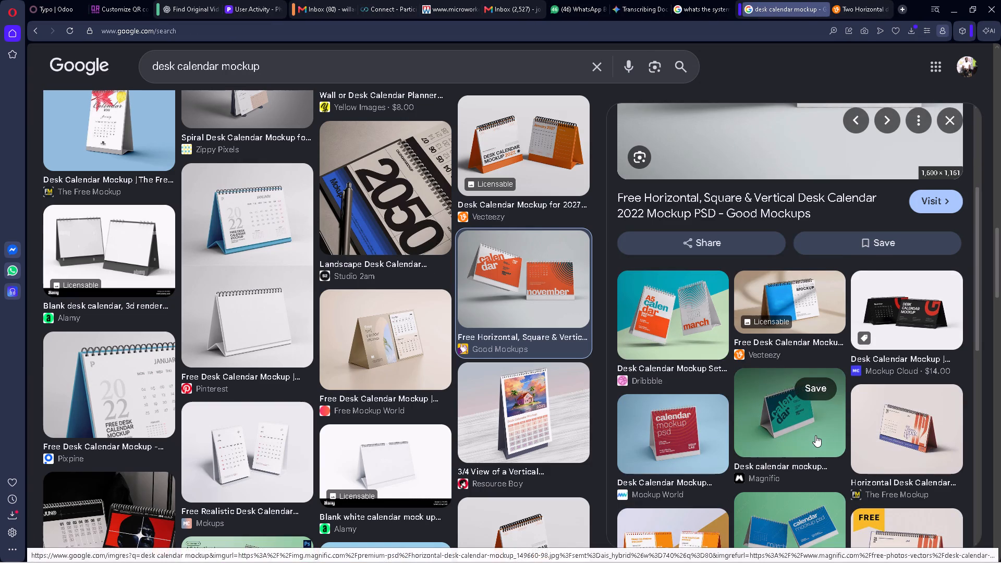
pyautogui.scroll(-3, 815, 435)
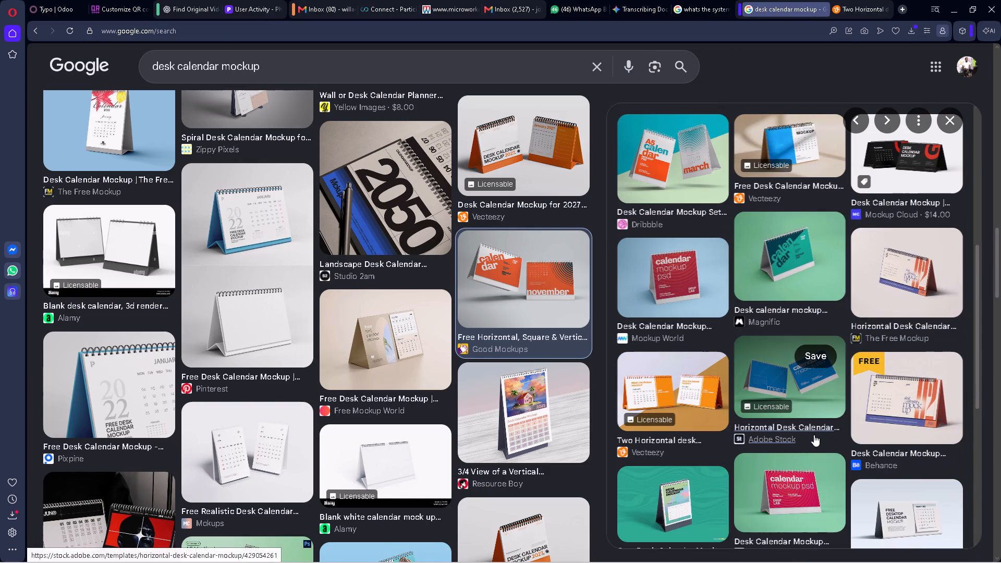
pyautogui.scroll(-3, 897, 406)
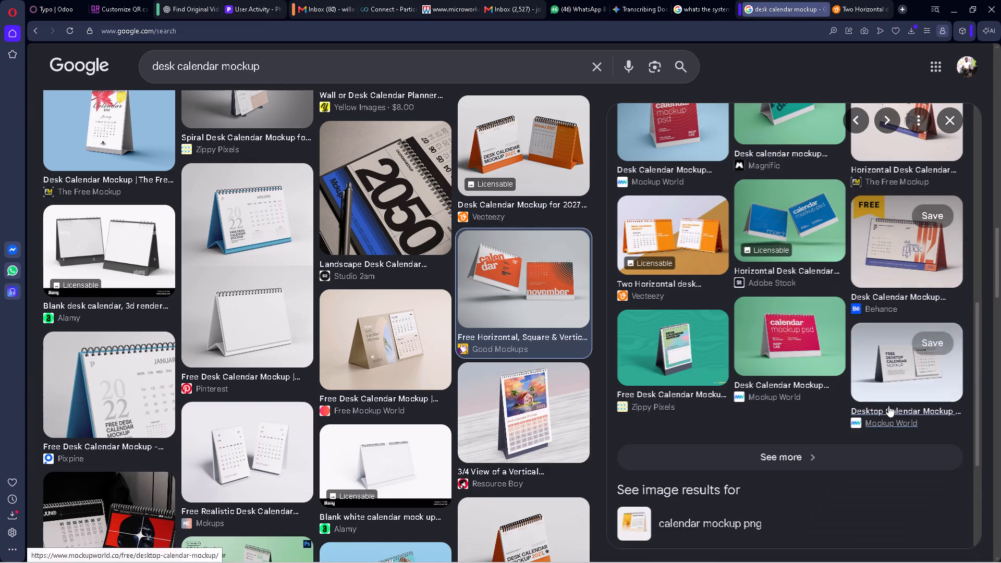
pyautogui.click(953, 9)
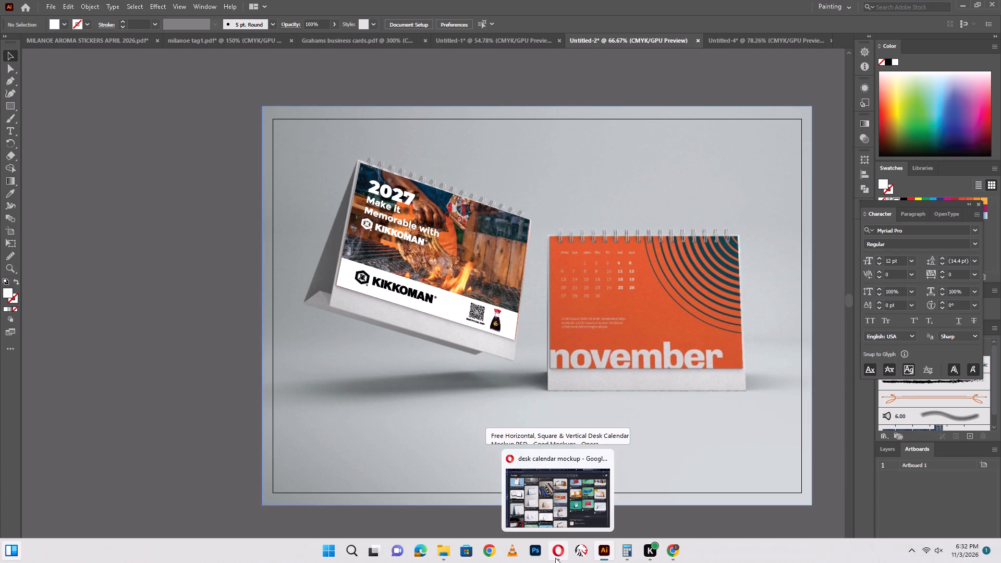
pyautogui.click(556, 558)
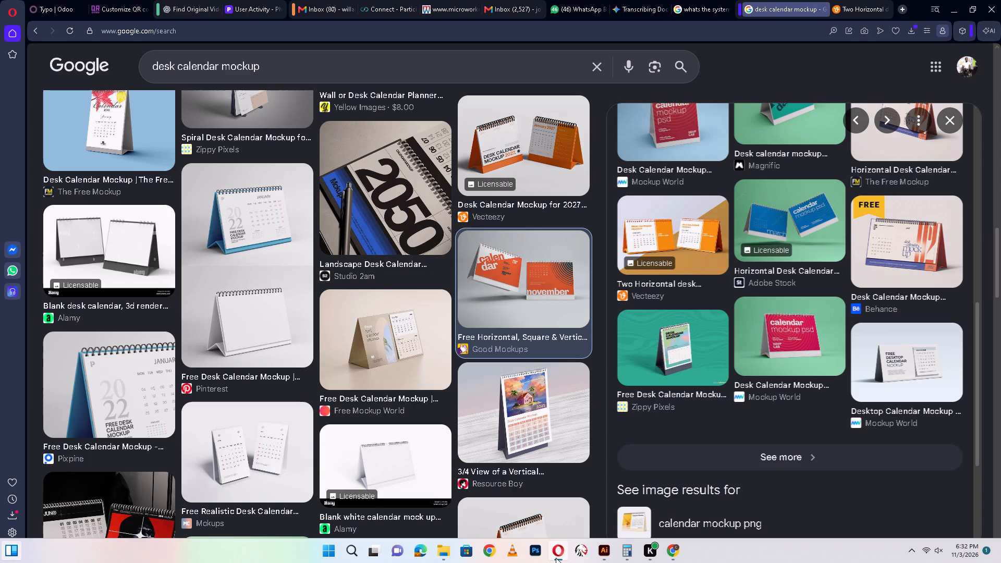